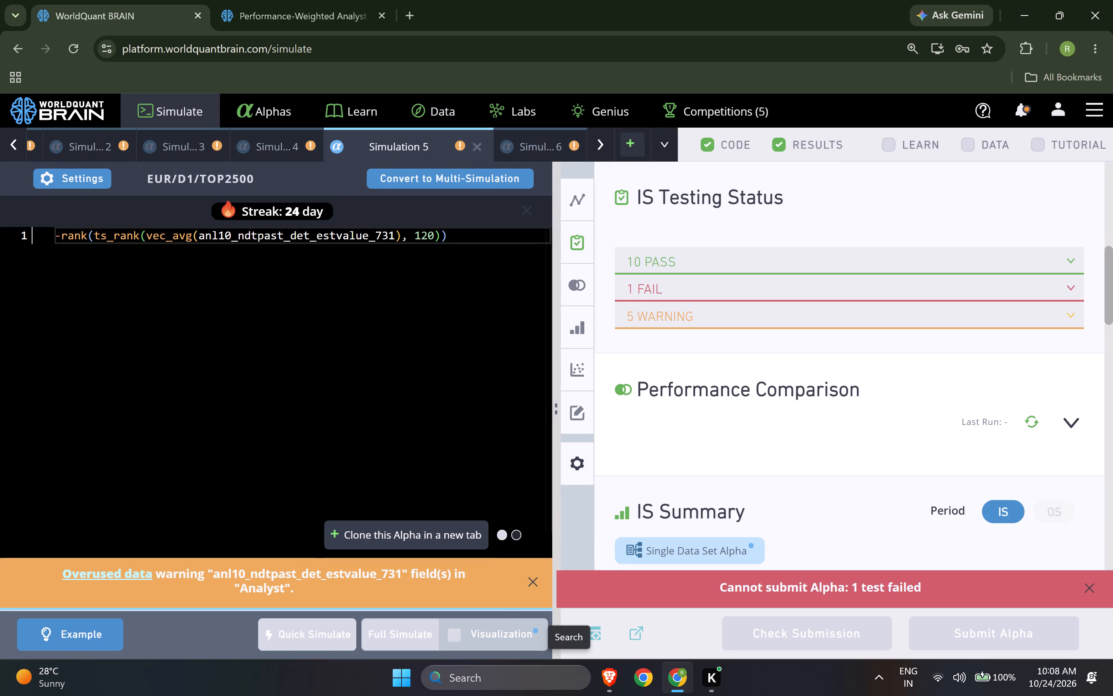
# Expand the failed test in Simulation 5's IS Testing Status.
pyautogui.click(747, 298)
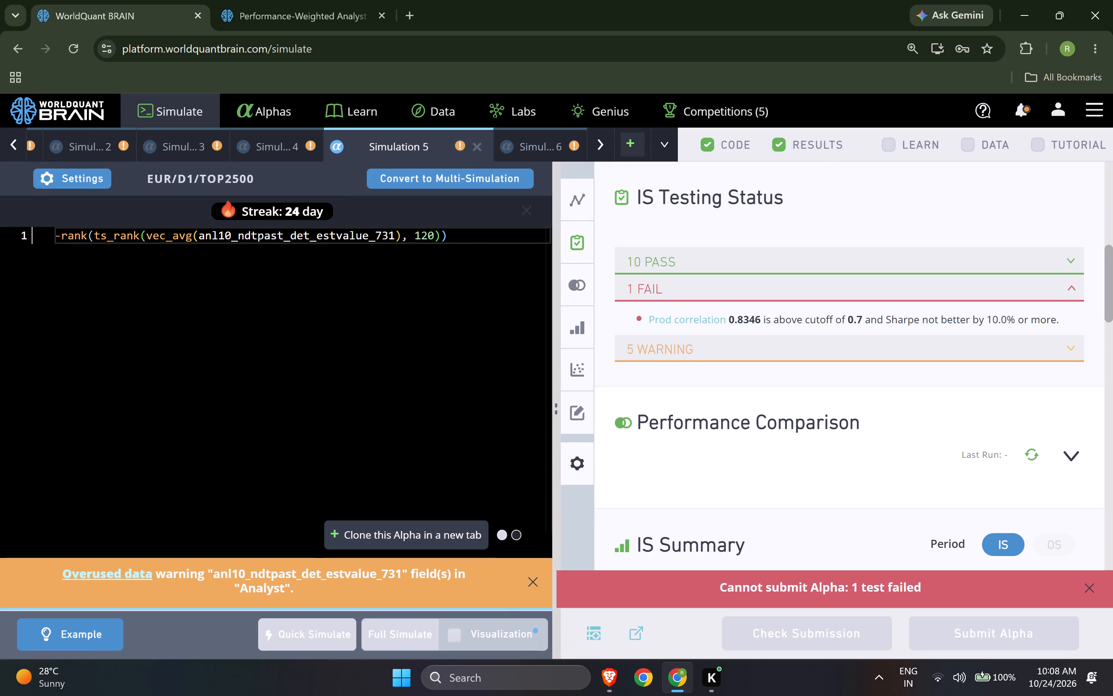
# Submit the alpha in Simulation 1.
pyautogui.click(5, 149)
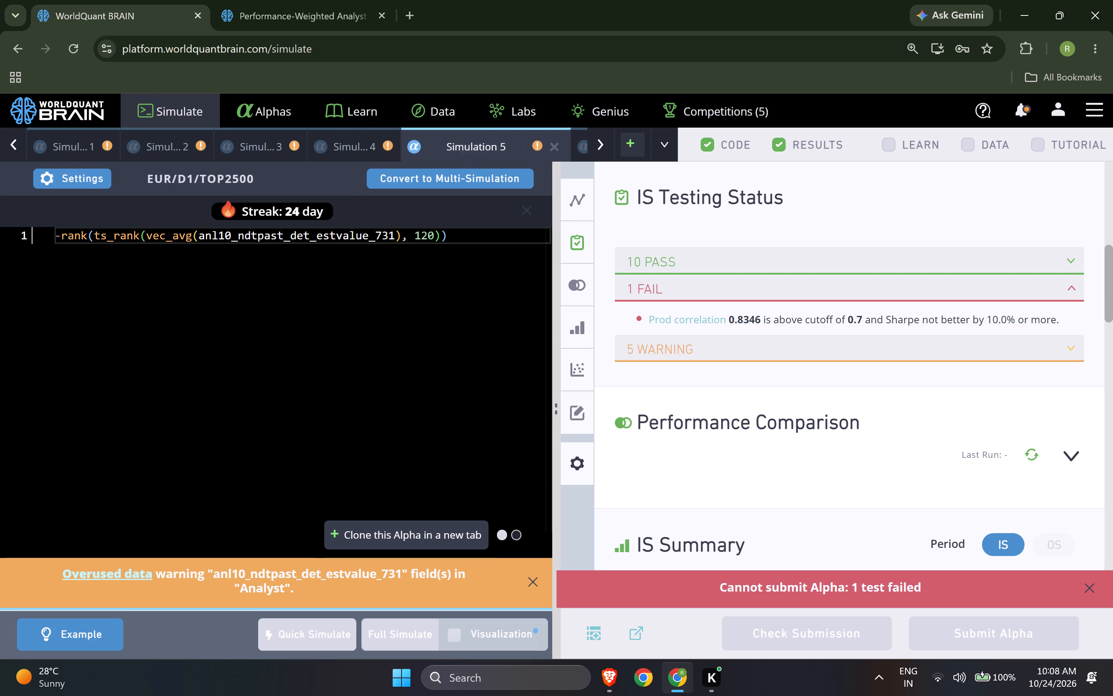
pyautogui.click(73, 150)
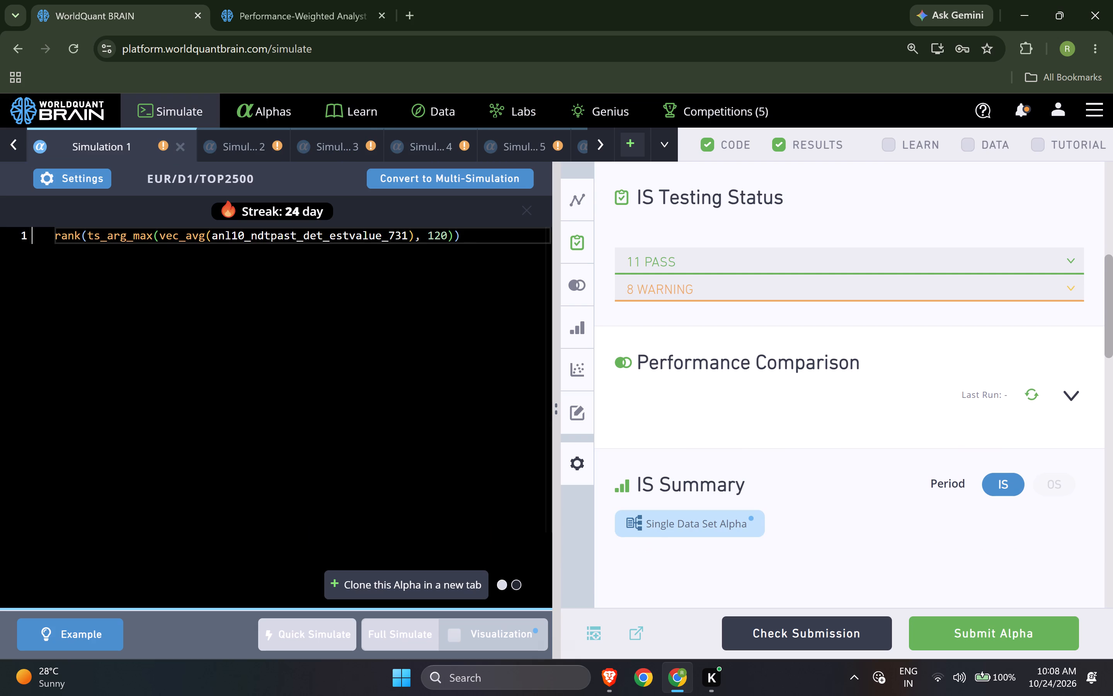
pyautogui.click(936, 628)
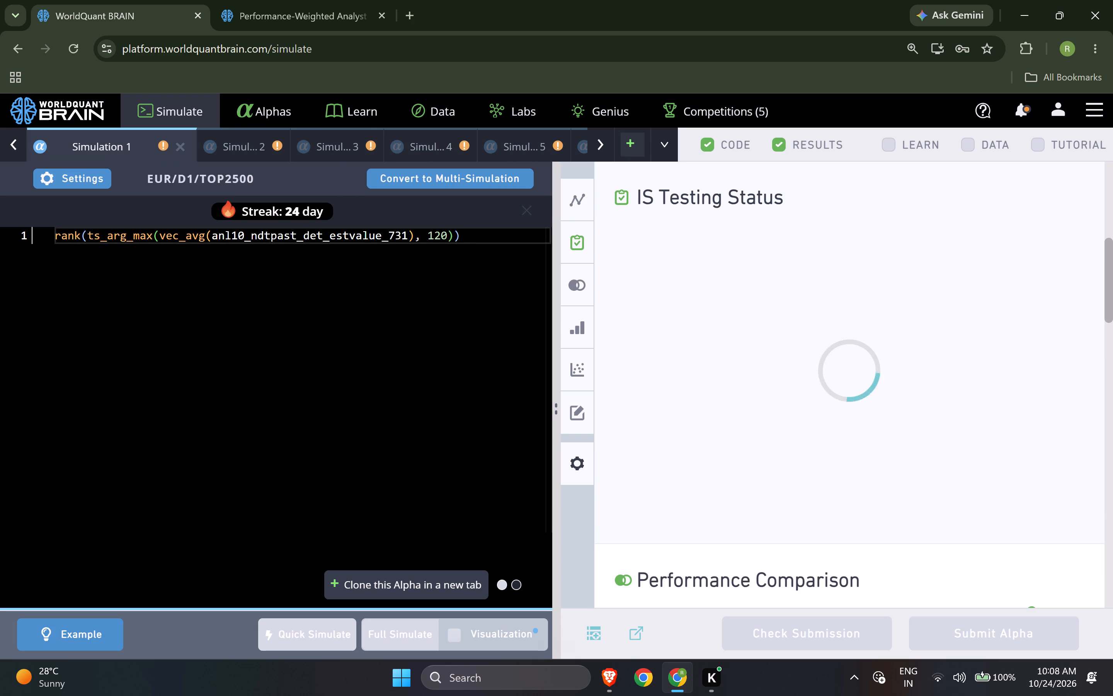
# Replace the data field in Simulation 1's expression with anl10_cpxpast_det_analyst_710 from the clipboard history.
pyautogui.doubleClick(257, 244)
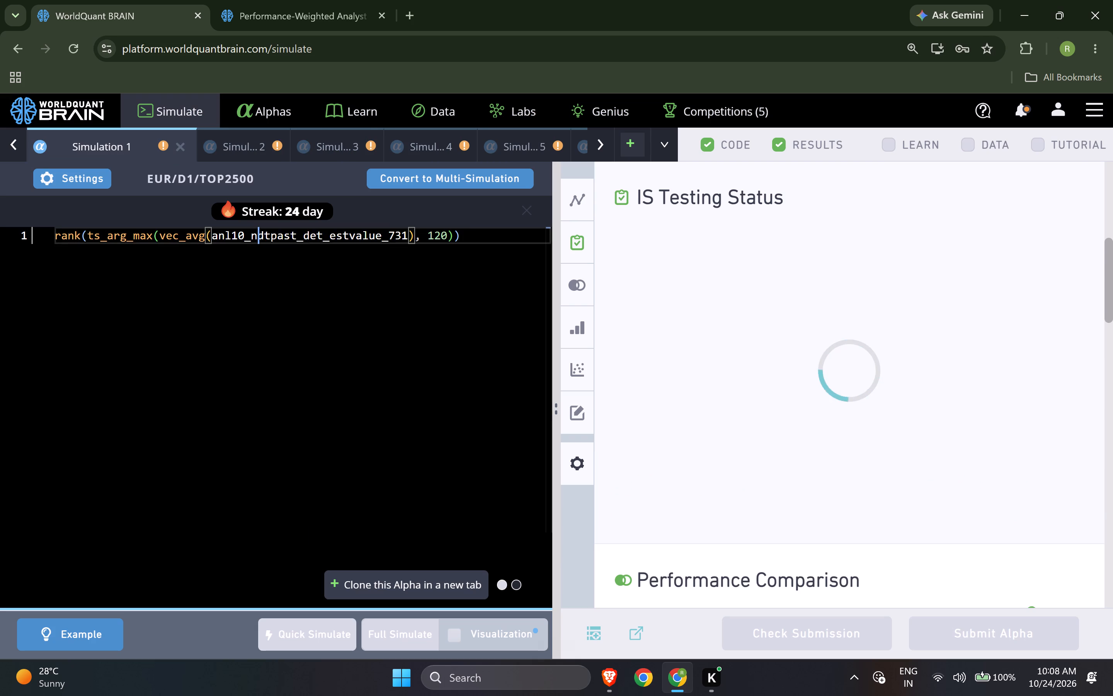
pyautogui.doubleClick(256, 239)
pyautogui.press('super+v')
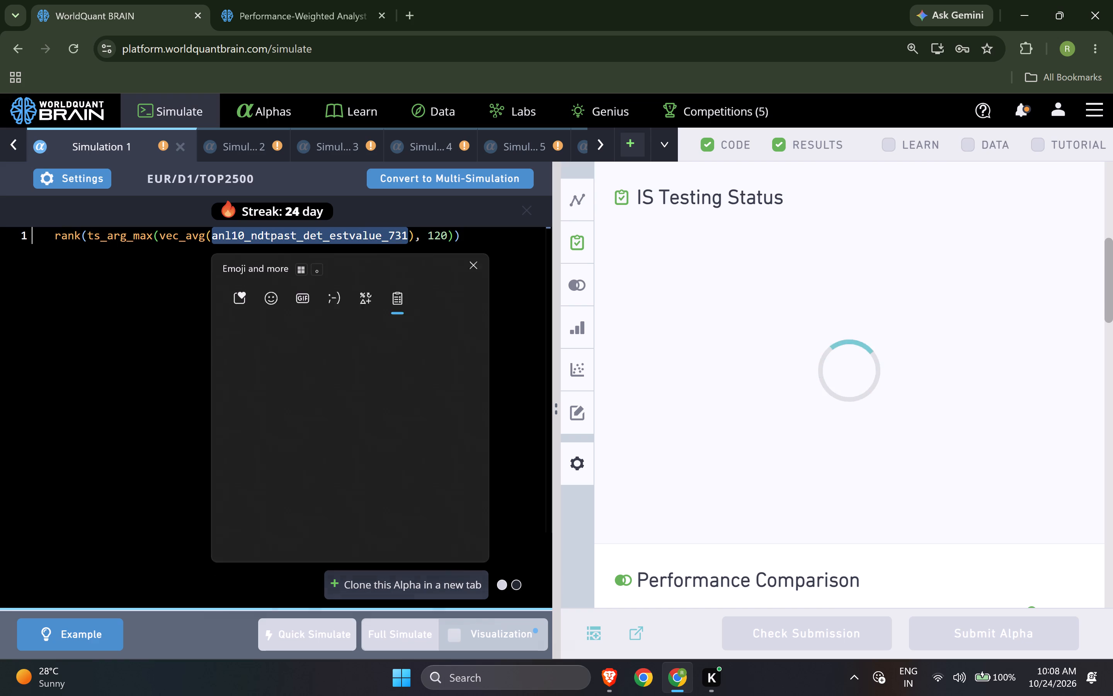
pyautogui.scroll(-3, 390, 469)
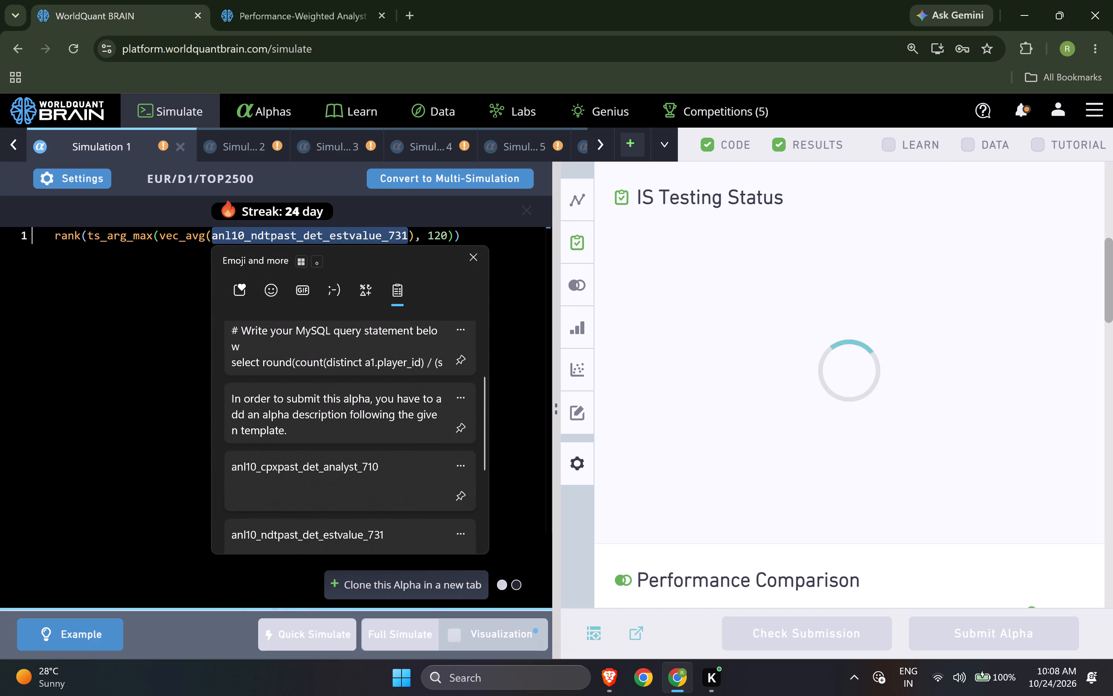
pyautogui.click(394, 467)
pyautogui.hotkey('ctrl', 'v')
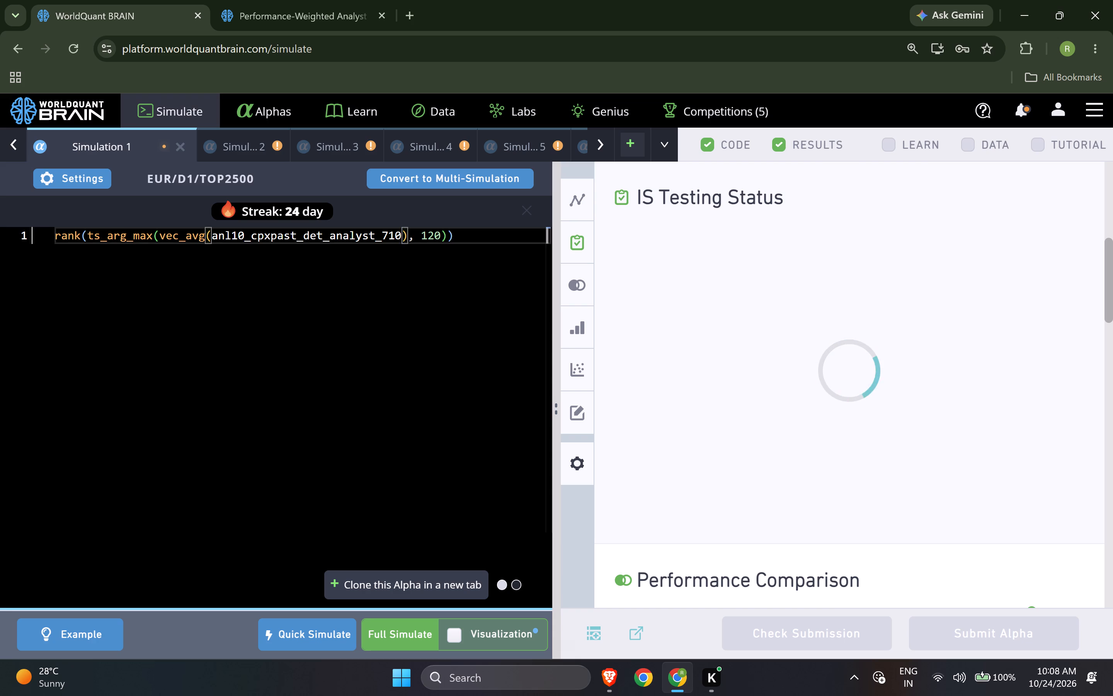
# Replace the data field in Simulation 2's expression with anl10_cpxpast_det_analyst_710 and run a full simulation.
pyautogui.click(254, 145)
pyautogui.doubleClick(286, 229)
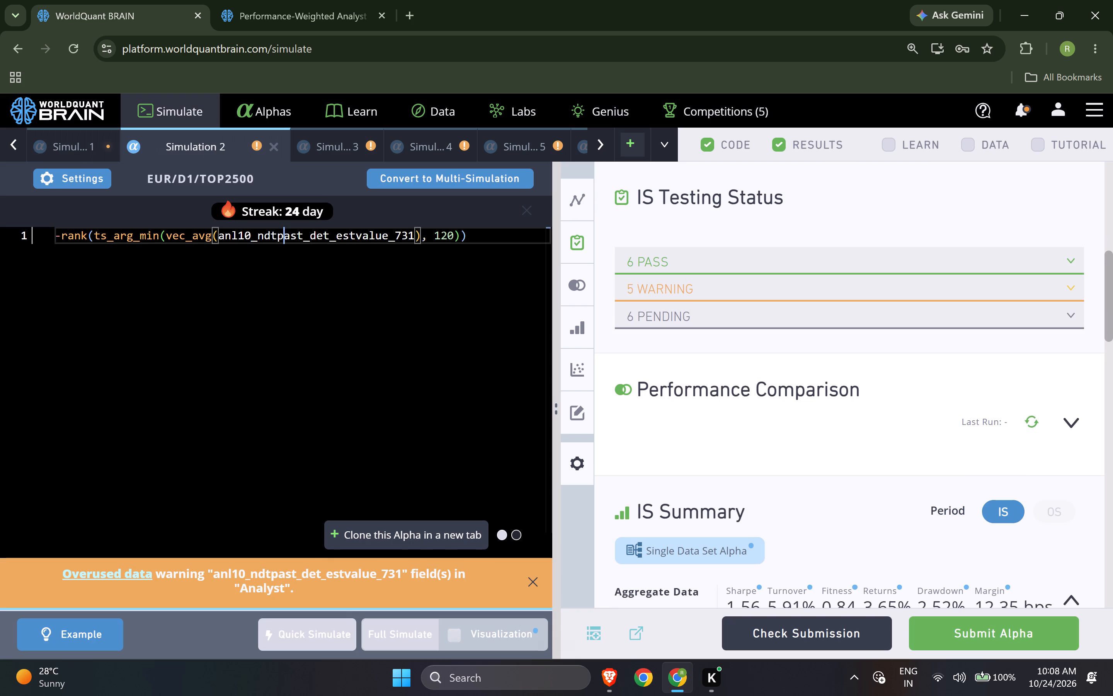
pyautogui.hotkey('ctrl', 'v')
pyautogui.click(400, 636)
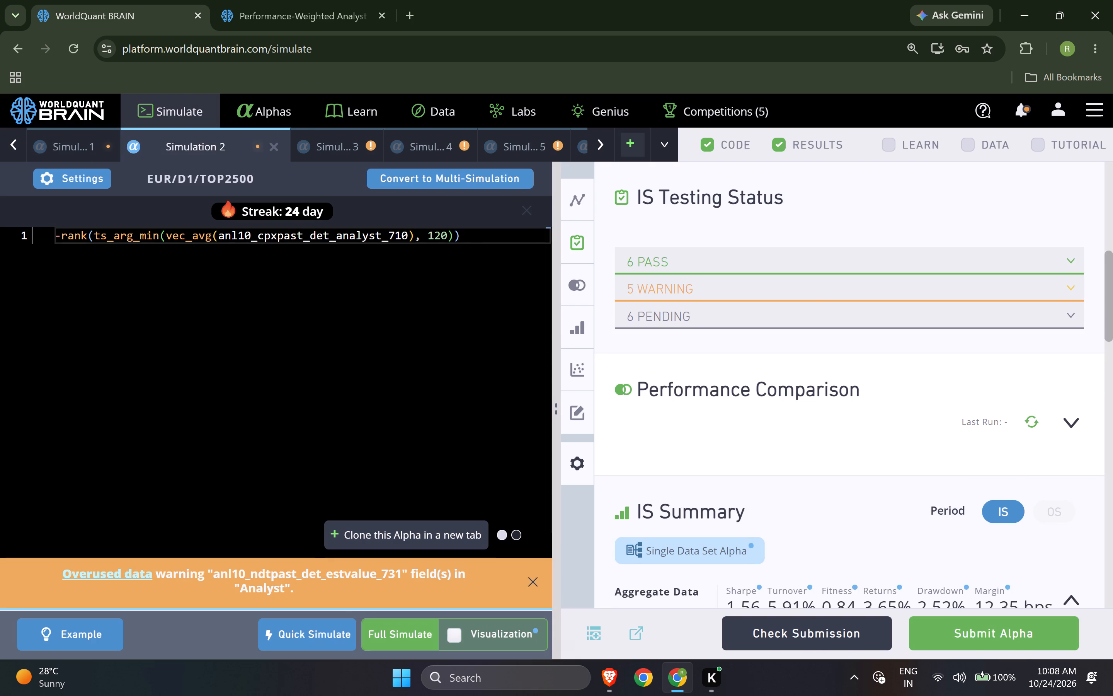
# Replace the data field in Simulation 3's expression with anl10_cpxpast_det_analyst_710 and run a full simulation.
pyautogui.click(328, 143)
pyautogui.doubleClick(295, 234)
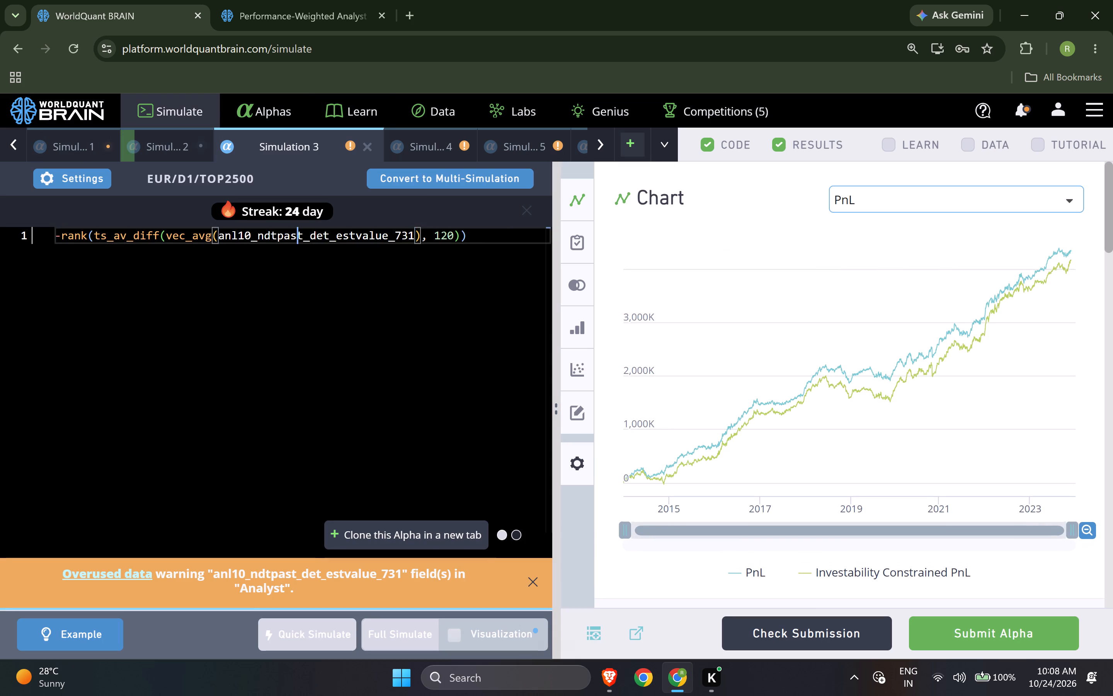
pyautogui.hotkey('ctrl', 'v')
pyautogui.click(400, 623)
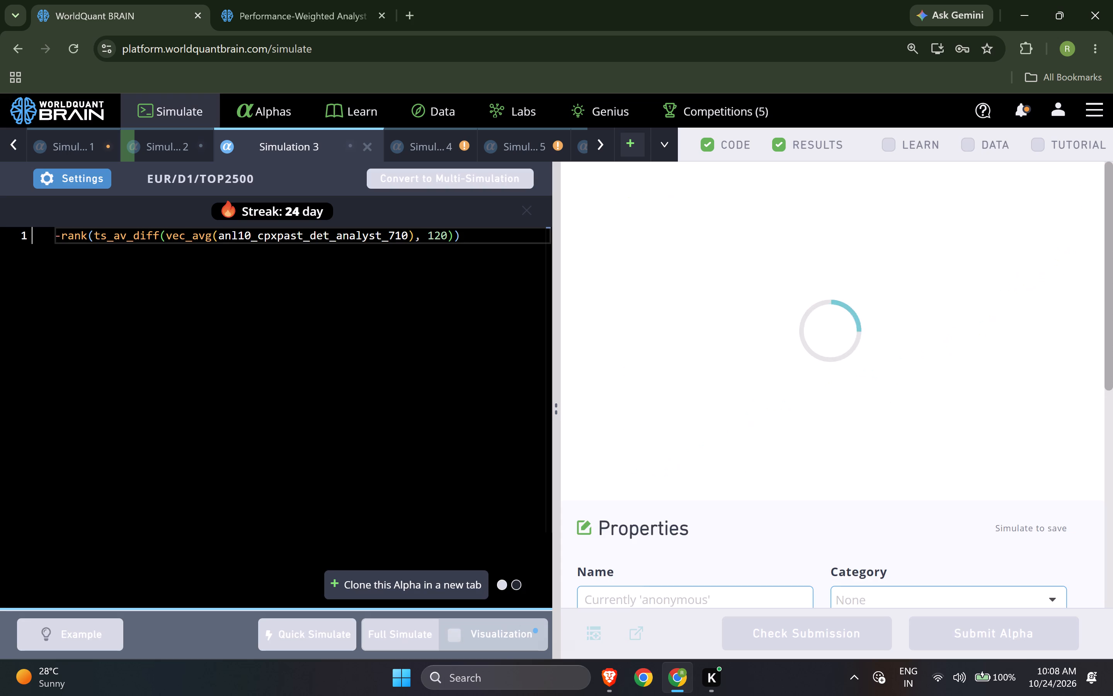
# Replace the data field in Simulation 4's expression with anl10_cpxpast_det_analyst_710 and run a full simulation.
pyautogui.click(415, 136)
pyautogui.click(304, 247)
pyautogui.doubleClick(313, 239)
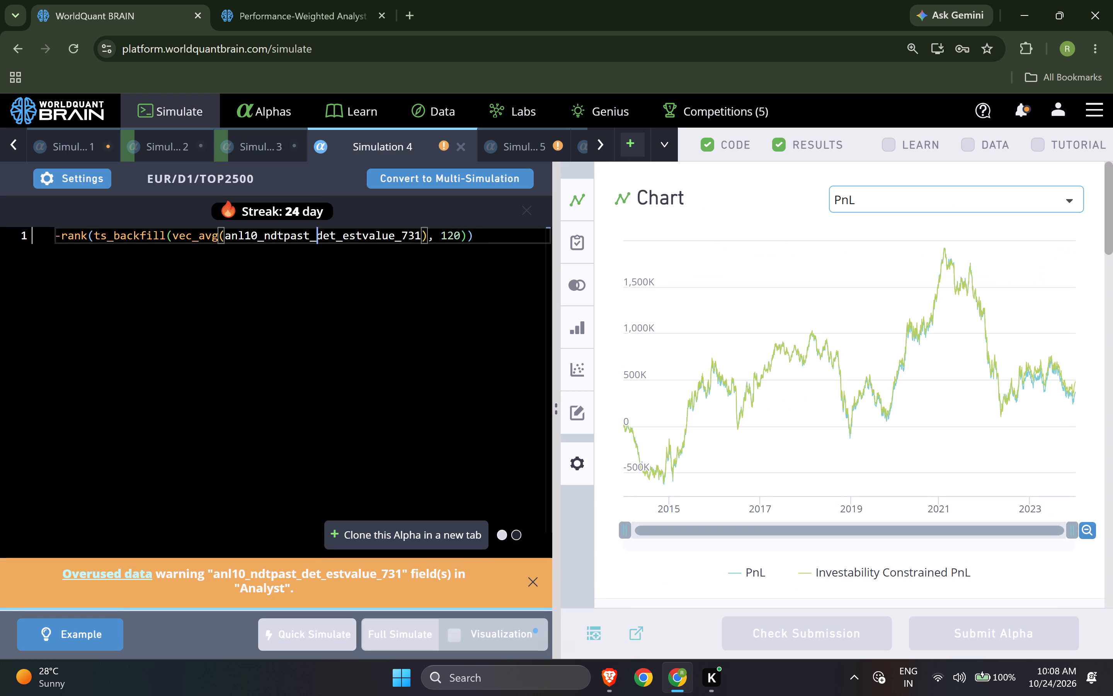
pyautogui.hotkey('ctrl', 'v')
pyautogui.click(388, 629)
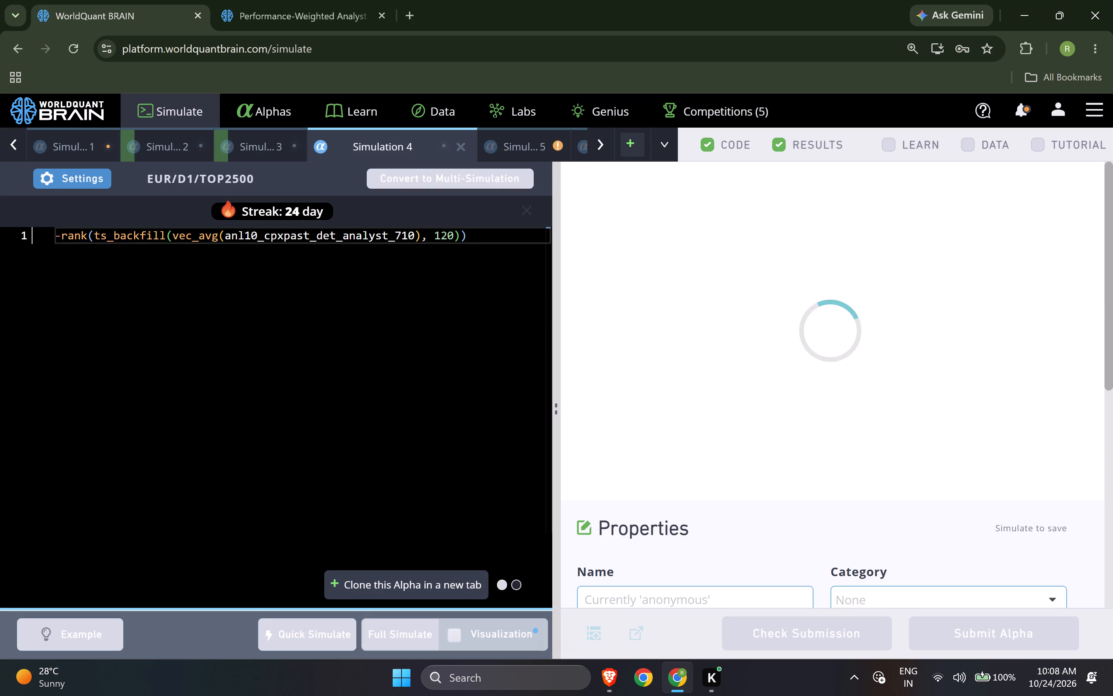
# Replace the data field in Simulation 5's expression with anl10_cpxpast_det_analyst_710 and run a full simulation.
pyautogui.click(507, 142)
pyautogui.doubleClick(362, 239)
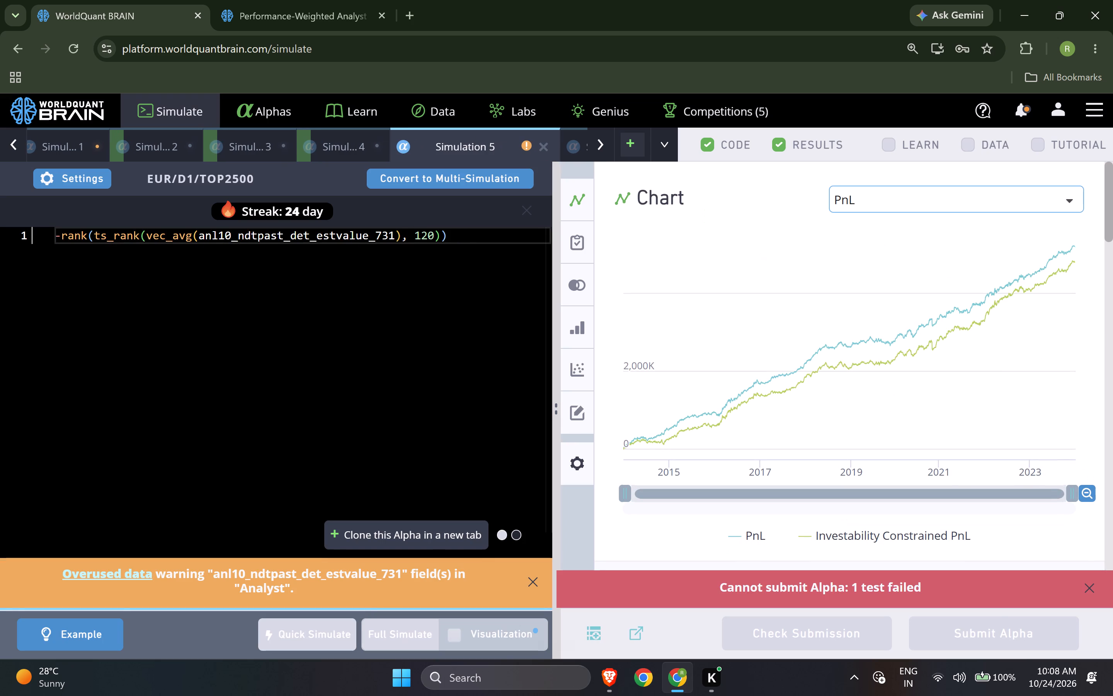
pyautogui.hotkey('ctrl', 'v')
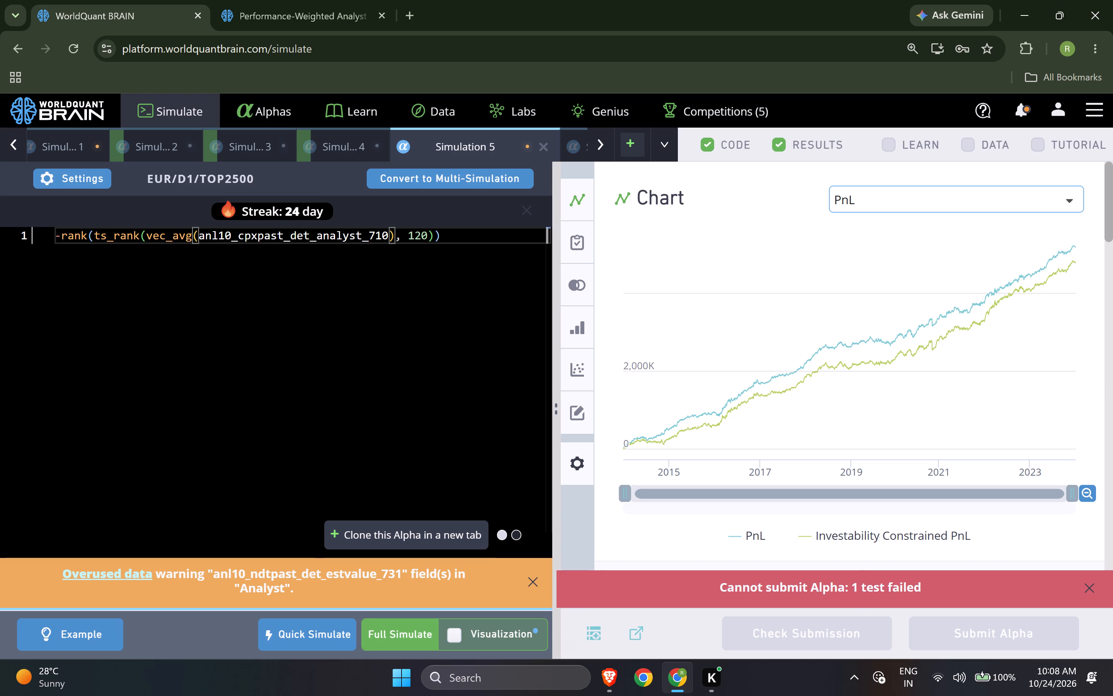
pyautogui.click(436, 635)
# Apply the description template in Simulation 6 and fill all three sections with the copied "In order to submit this alpha…" text.
pyautogui.click(597, 152)
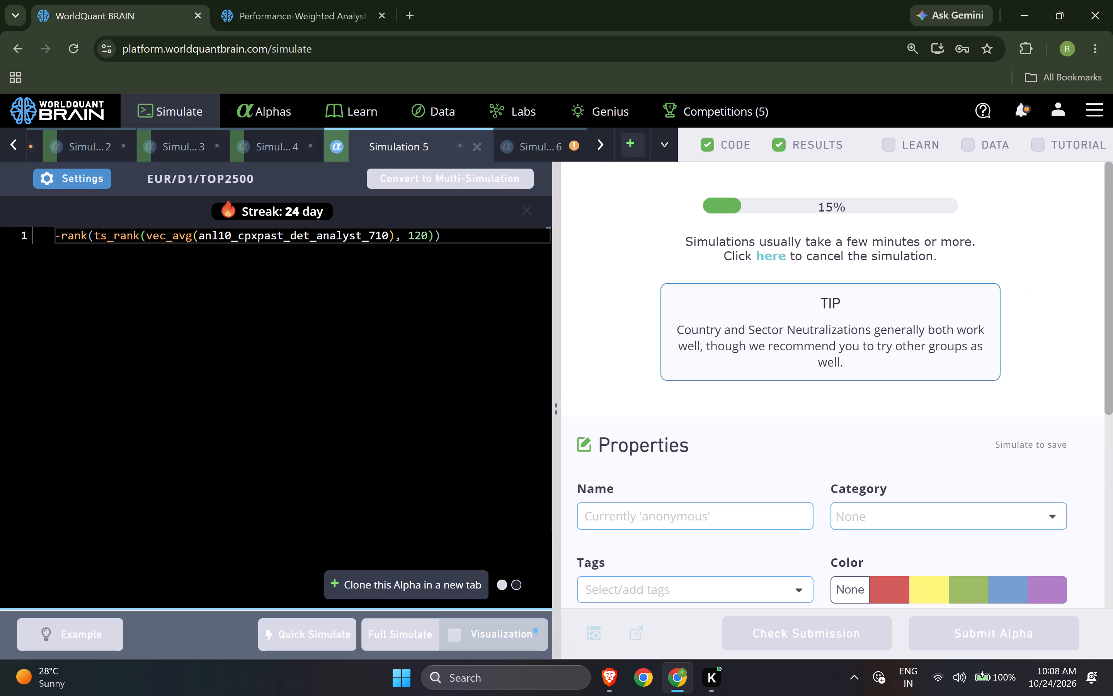
pyautogui.click(529, 164)
pyautogui.click(533, 153)
pyautogui.doubleClick(354, 230)
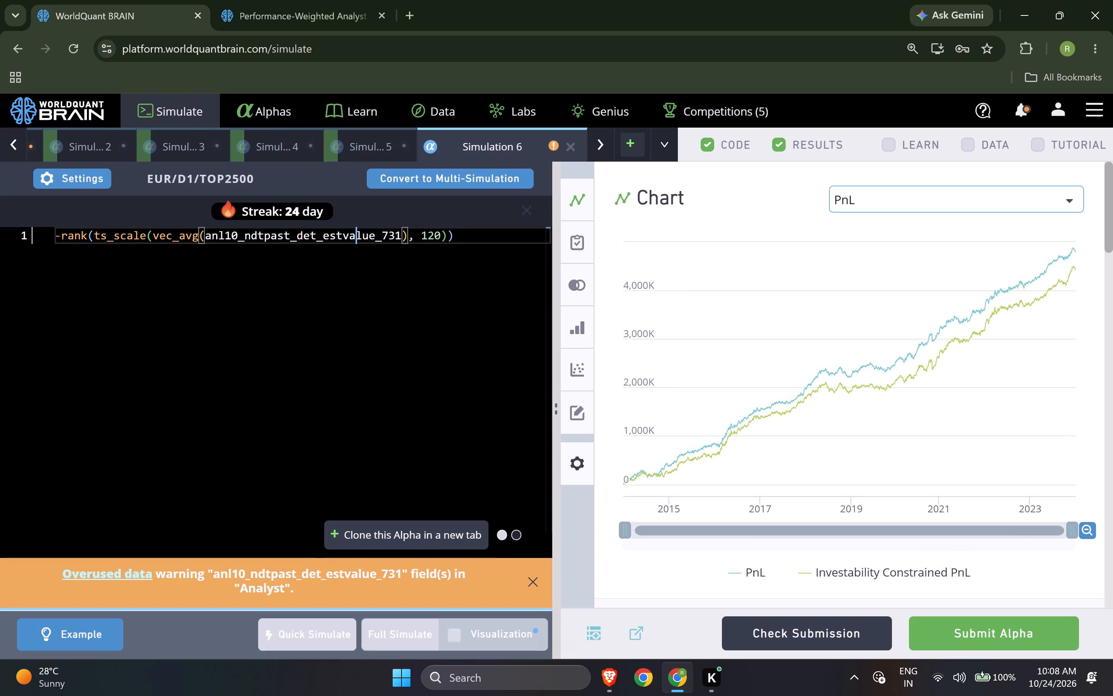
pyautogui.doubleClick(352, 230)
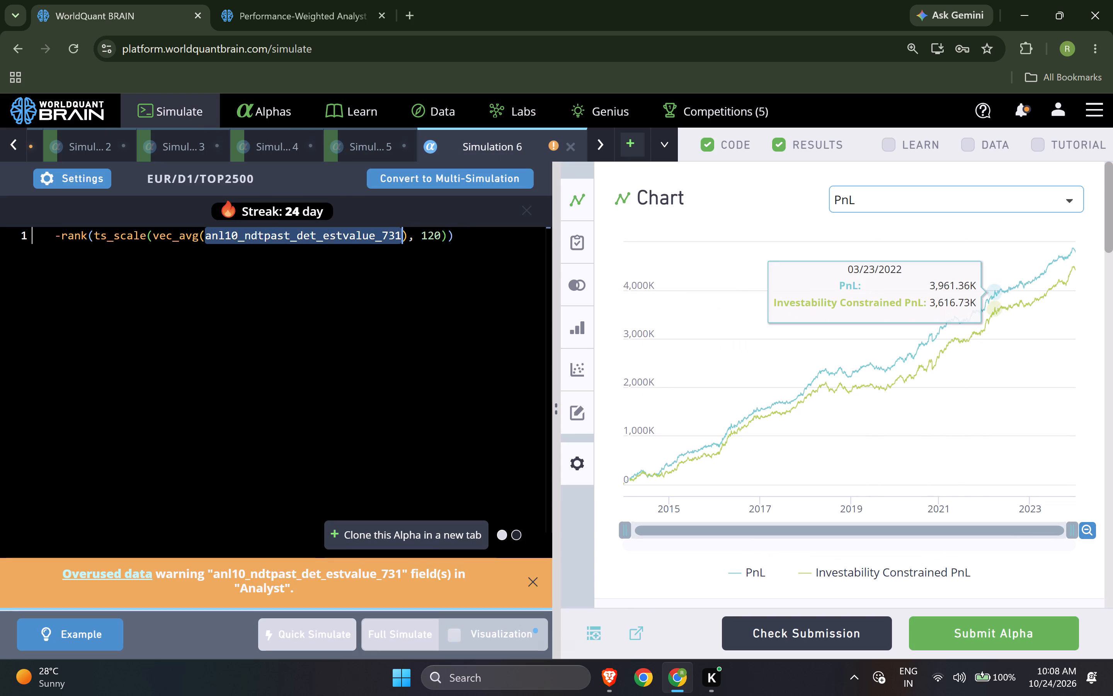
pyautogui.moveTo(1112, 190); pyautogui.dragTo(1112, 695)
pyautogui.click(926, 394)
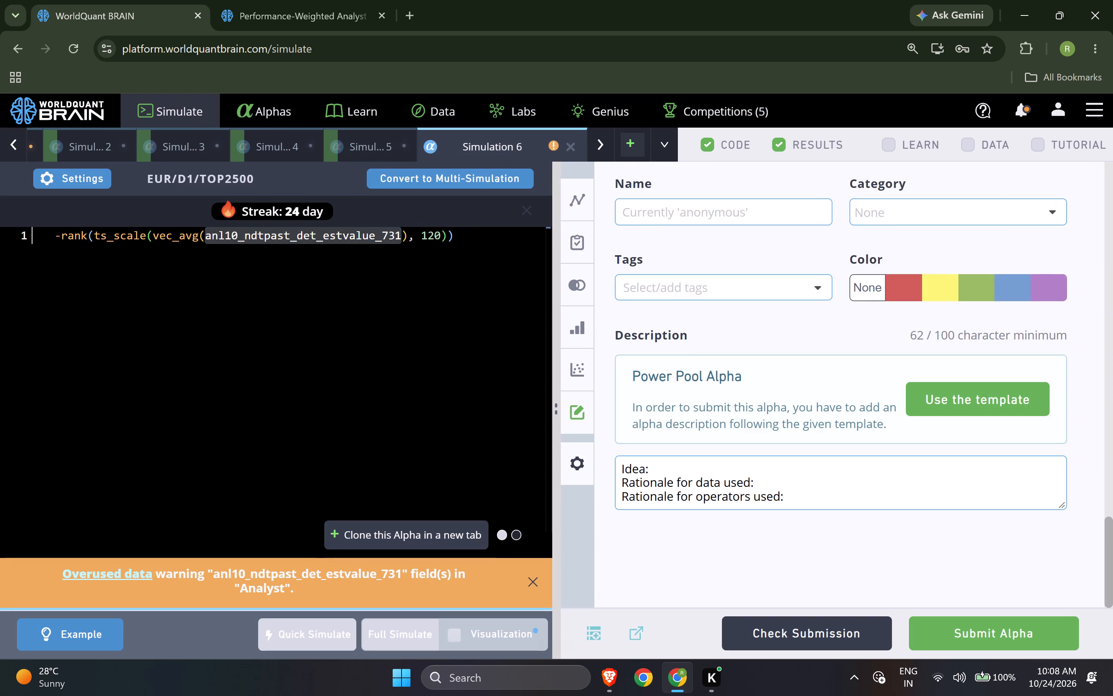
pyautogui.click(870, 469)
pyautogui.press('super+v')
pyautogui.click(812, 410)
pyautogui.hotkey('ctrl', 'v')
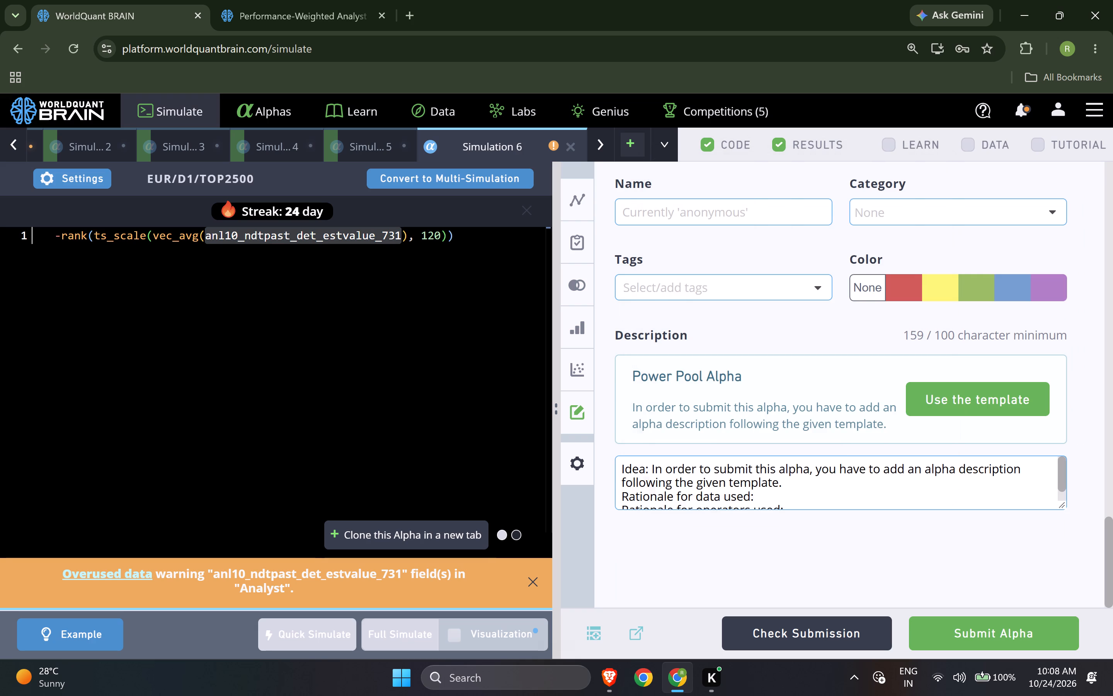
pyautogui.click(813, 492)
pyautogui.hotkey('ctrl', 'v')
pyautogui.scroll(-3, 813, 508)
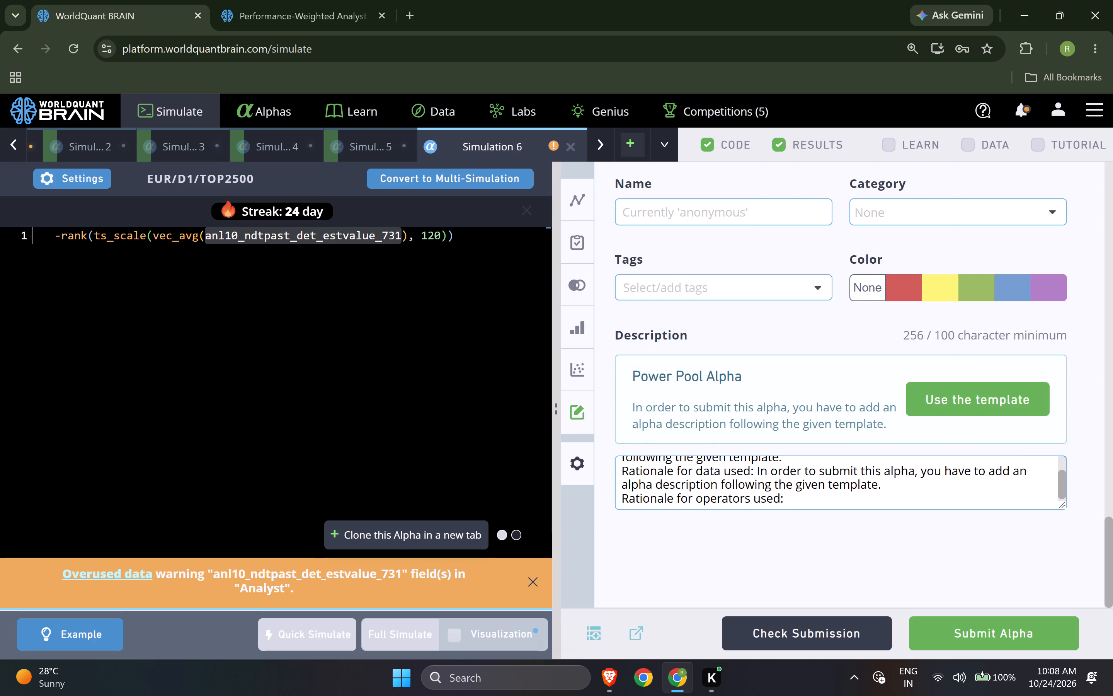
pyautogui.click(810, 497)
pyautogui.hotkey('ctrl', 'v')
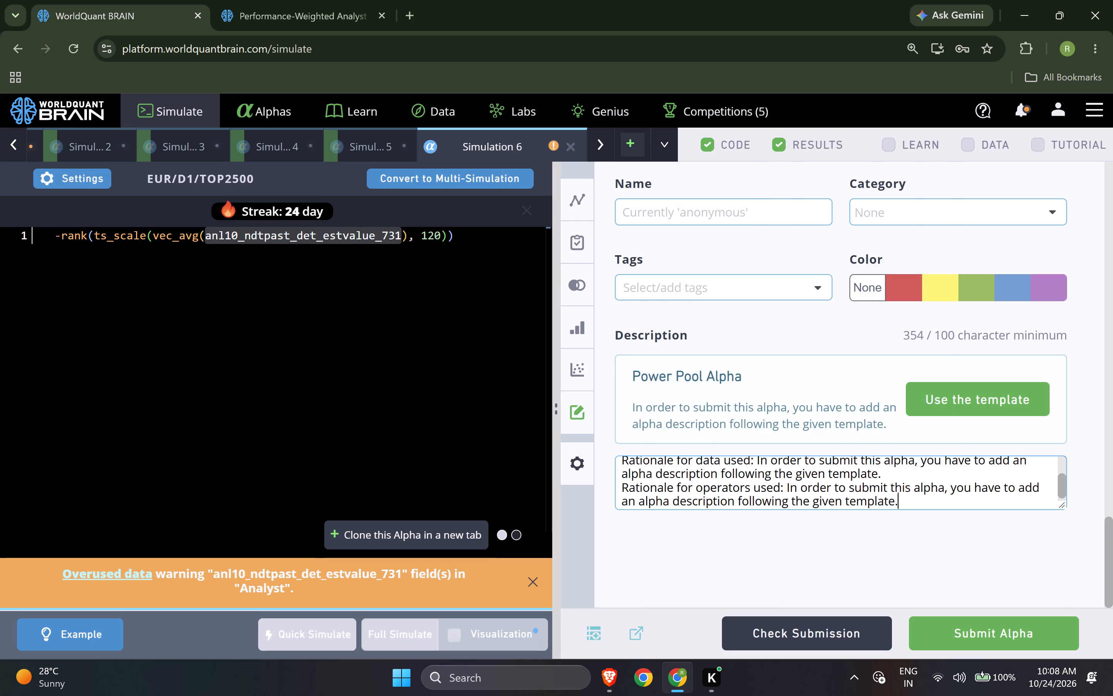
# Run the submission check on the Simulation 6 alpha.
pyautogui.click(813, 633)
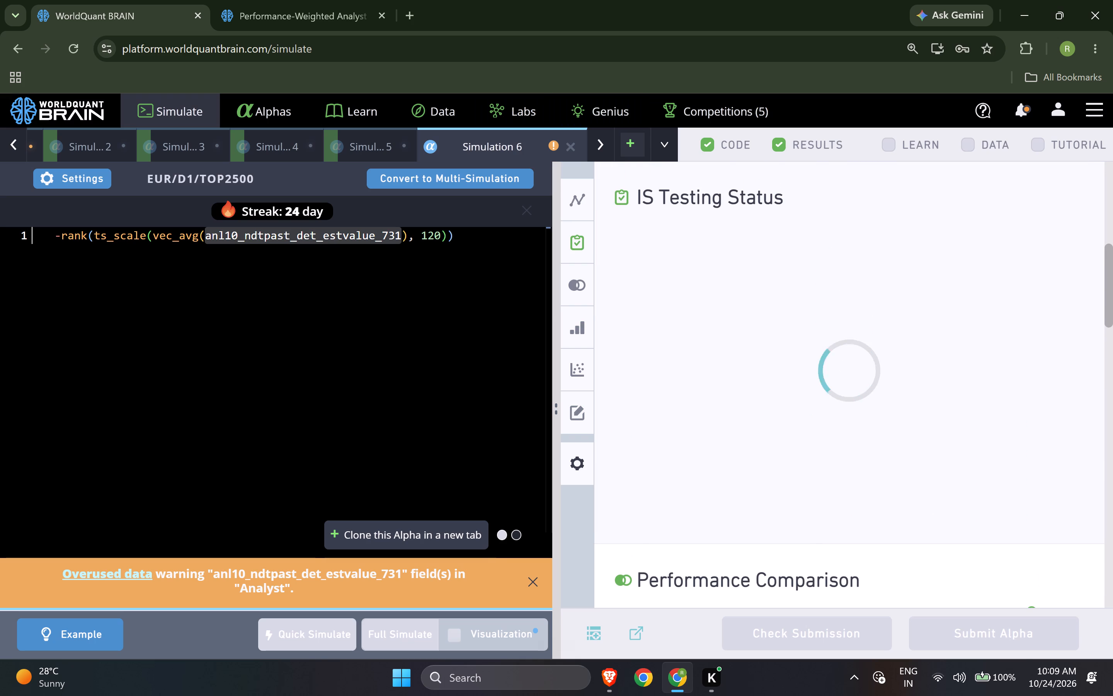
# Switch to Simulation 1 and run the submission check on its alpha.
pyautogui.click(665, 147)
pyautogui.click(616, 181)
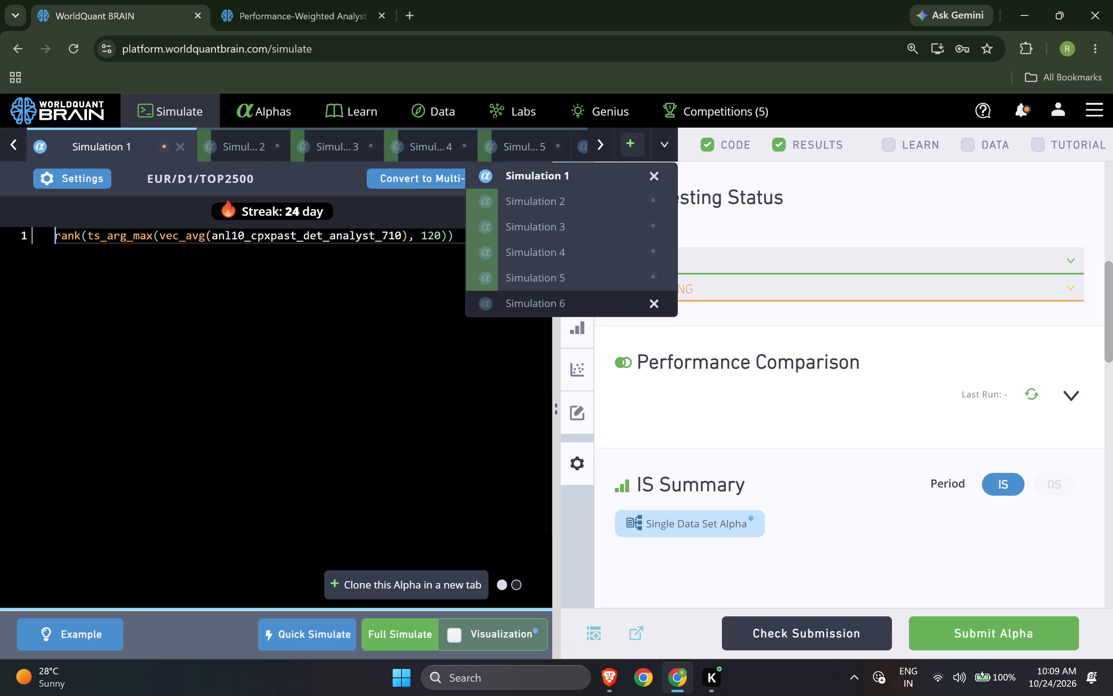
pyautogui.click(773, 621)
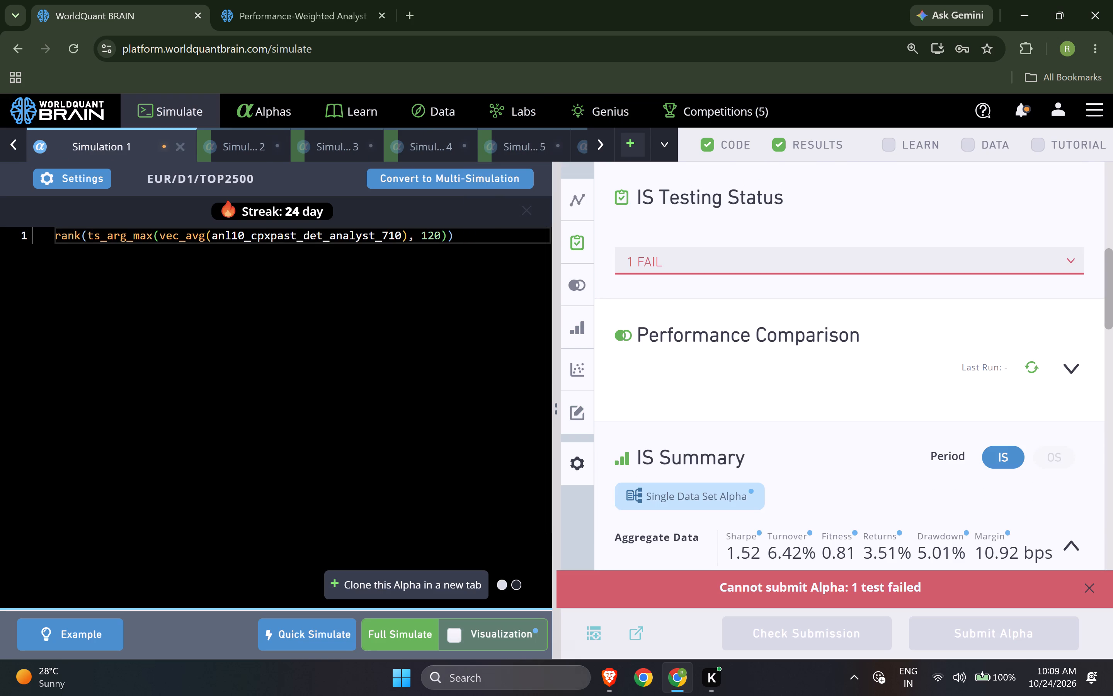
# Run a full simulation of Simulation 1's ts_arg_max expression.
pyautogui.click(417, 638)
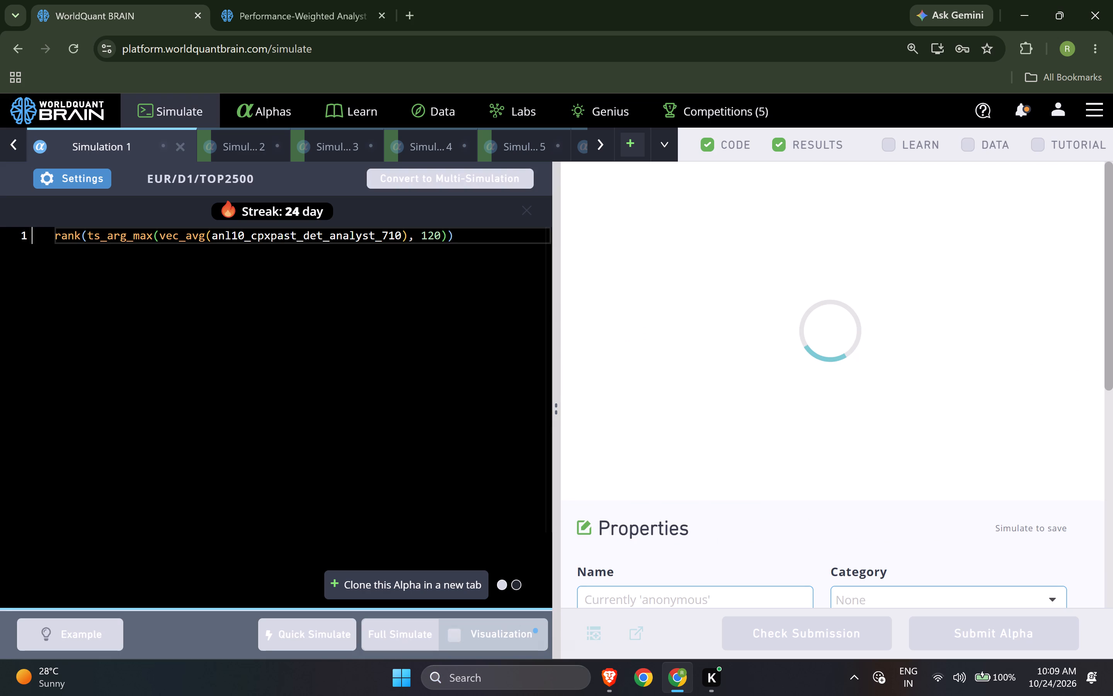
# Return to Simulation 6 and examine the passed and failed tests in its IS Testing Status.
pyautogui.click(667, 131)
pyautogui.click(612, 303)
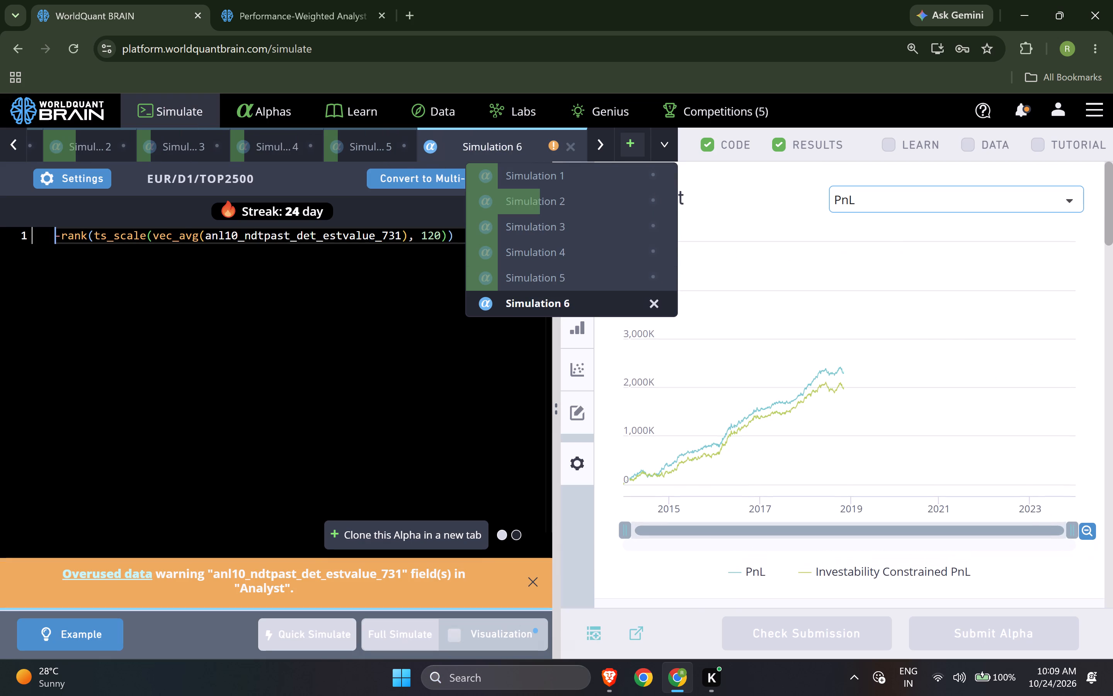
pyautogui.scroll(-6, 816, 391)
pyautogui.click(431, 416)
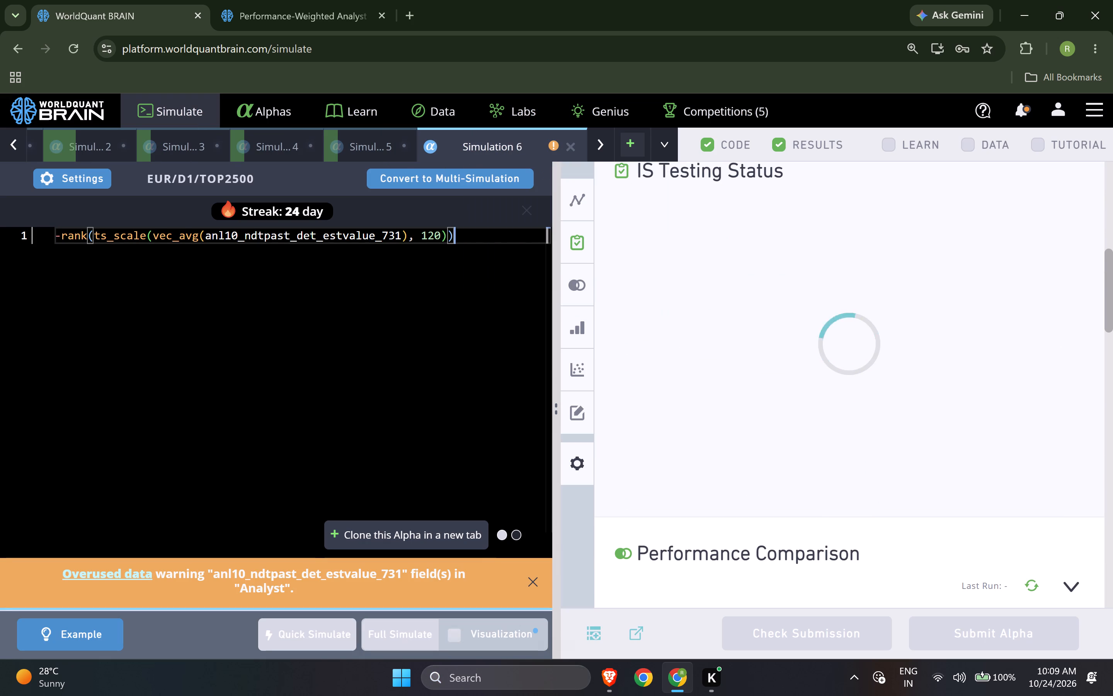
pyautogui.doubleClick(313, 233)
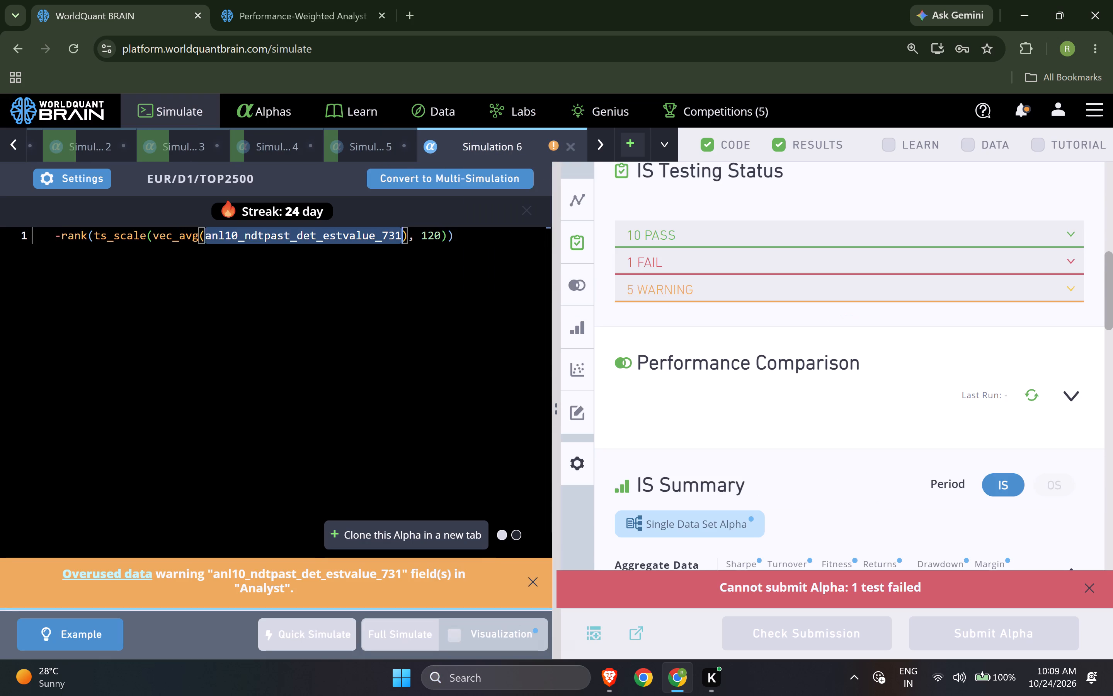
pyautogui.click(648, 247)
pyautogui.click(723, 476)
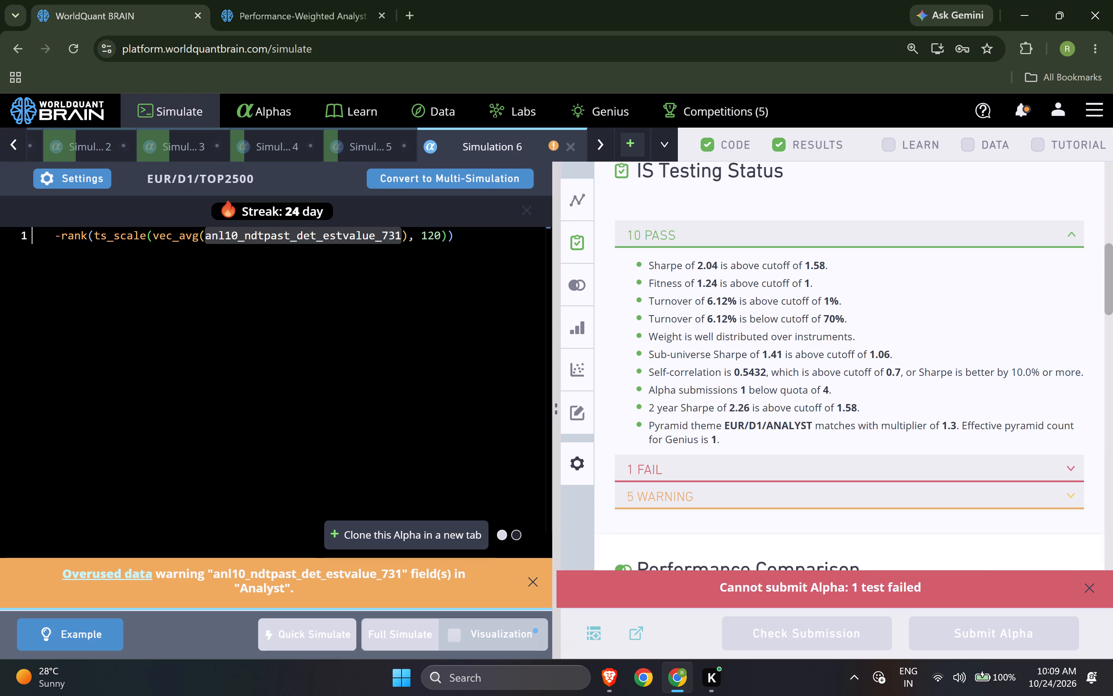
# Replace the data field in Simulation 6's ts_scale expression with anl10_cpxpast_det_analyst_710 and run a full simulation.
pyautogui.doubleClick(378, 240)
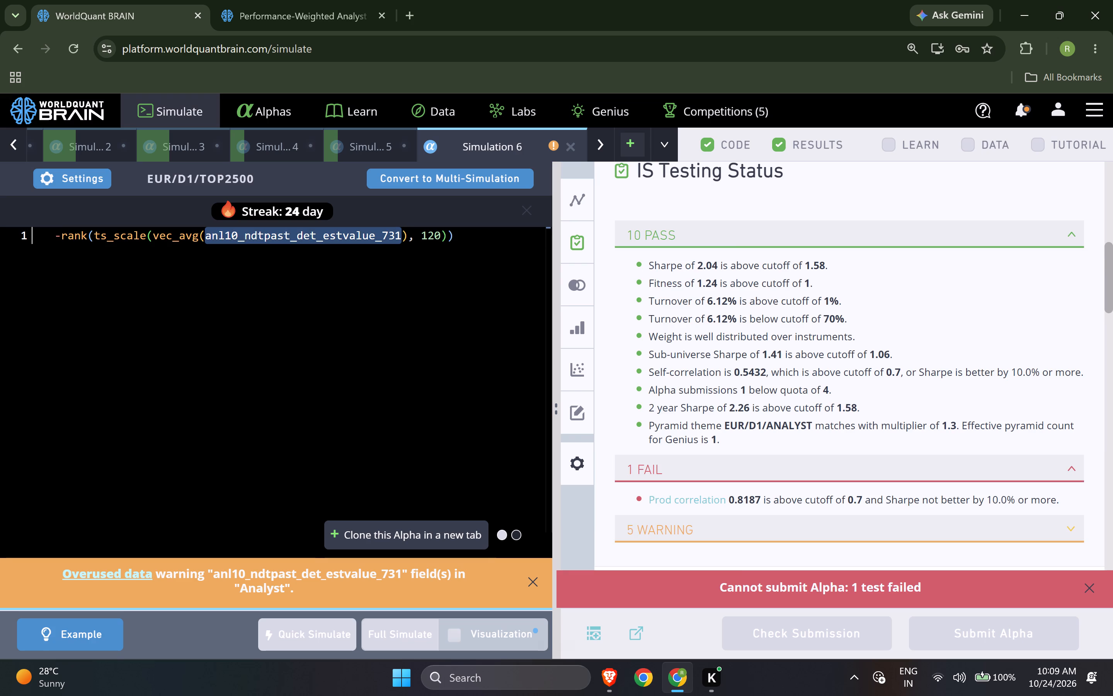
pyautogui.press('super+v')
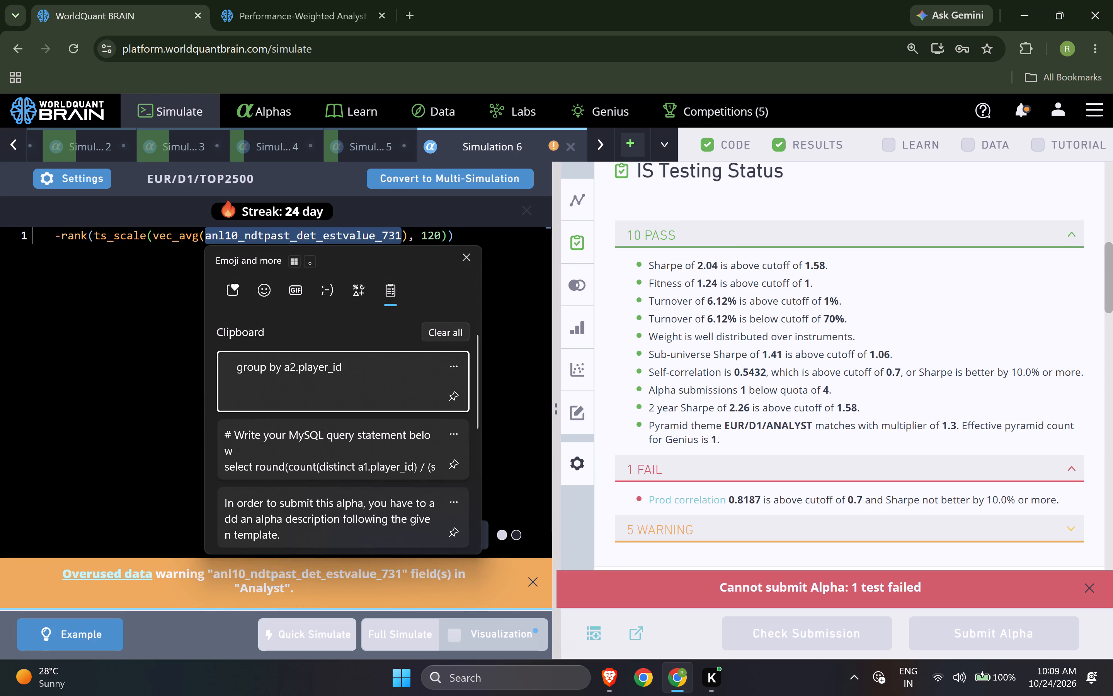
pyautogui.scroll(-3, 384, 441)
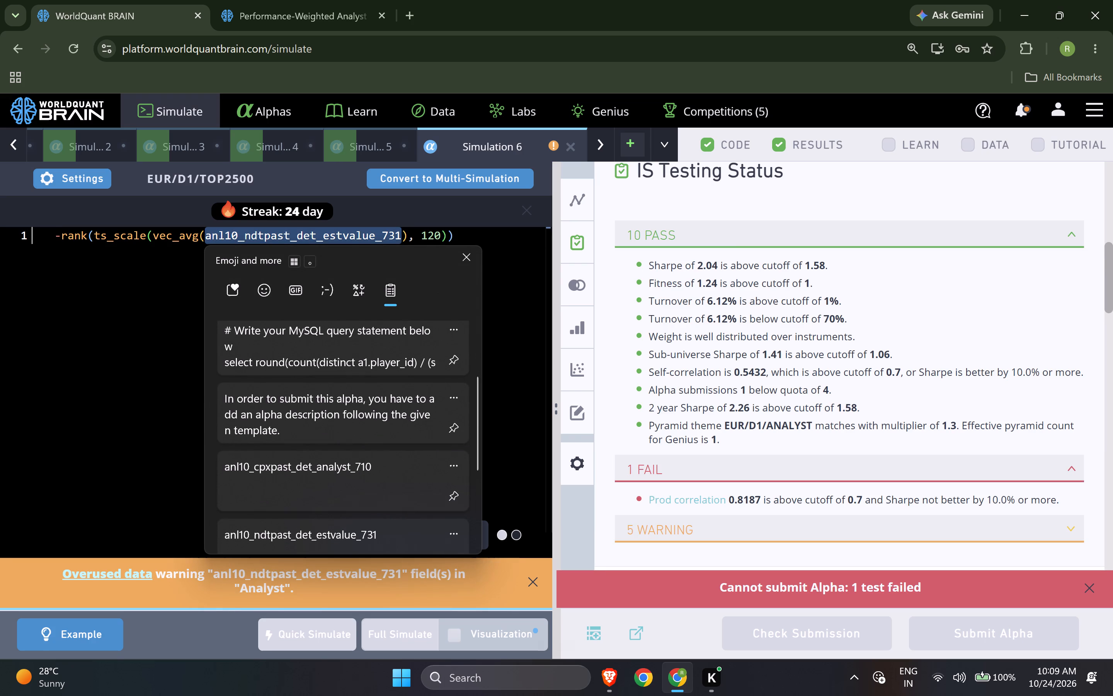
pyautogui.click(381, 471)
pyautogui.hotkey('ctrl', 'v')
pyautogui.click(397, 631)
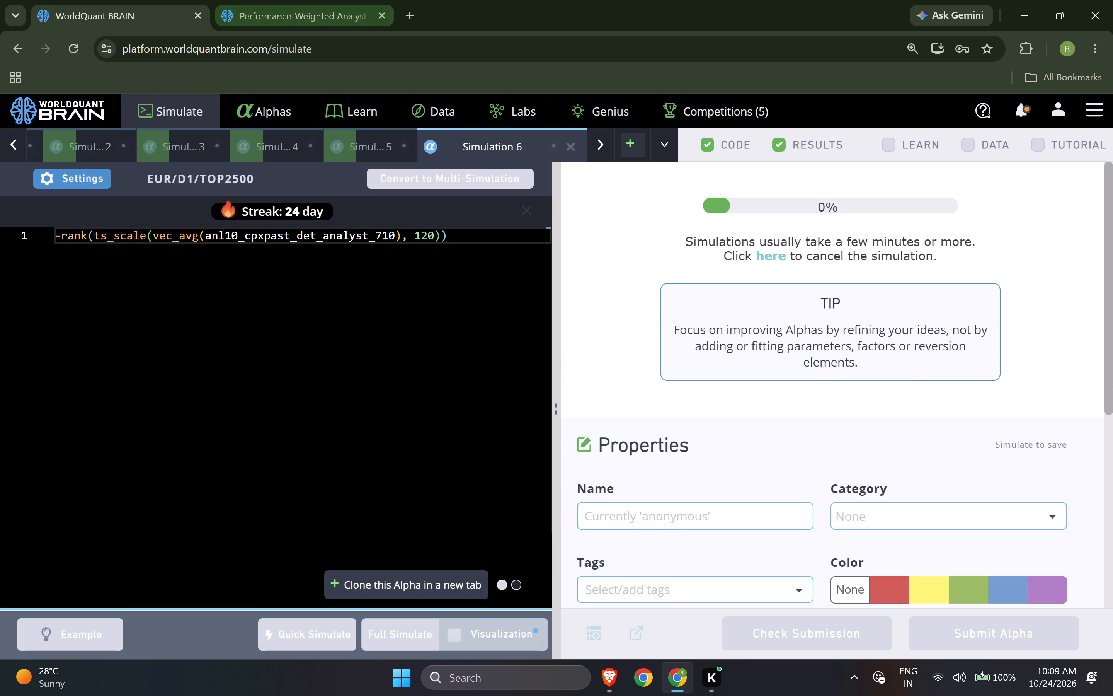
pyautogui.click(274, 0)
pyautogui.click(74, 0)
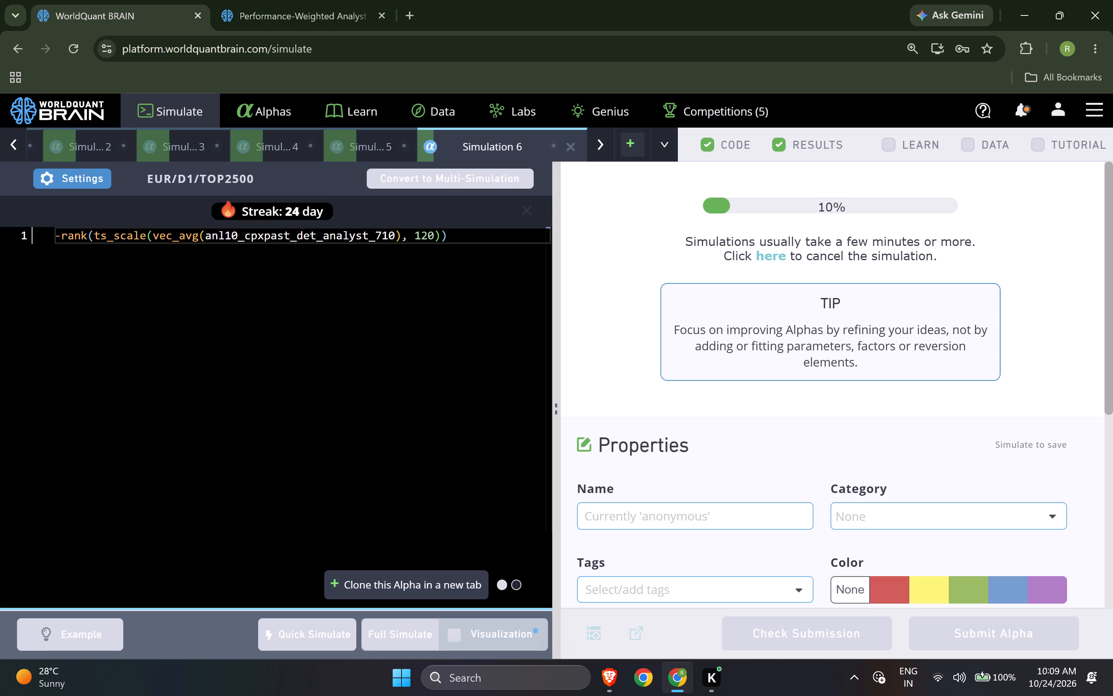
# Open the profile's performance page and examine the base payment chart for the current period and the other payment tables.
pyautogui.click(1049, 102)
pyautogui.click(1028, 152)
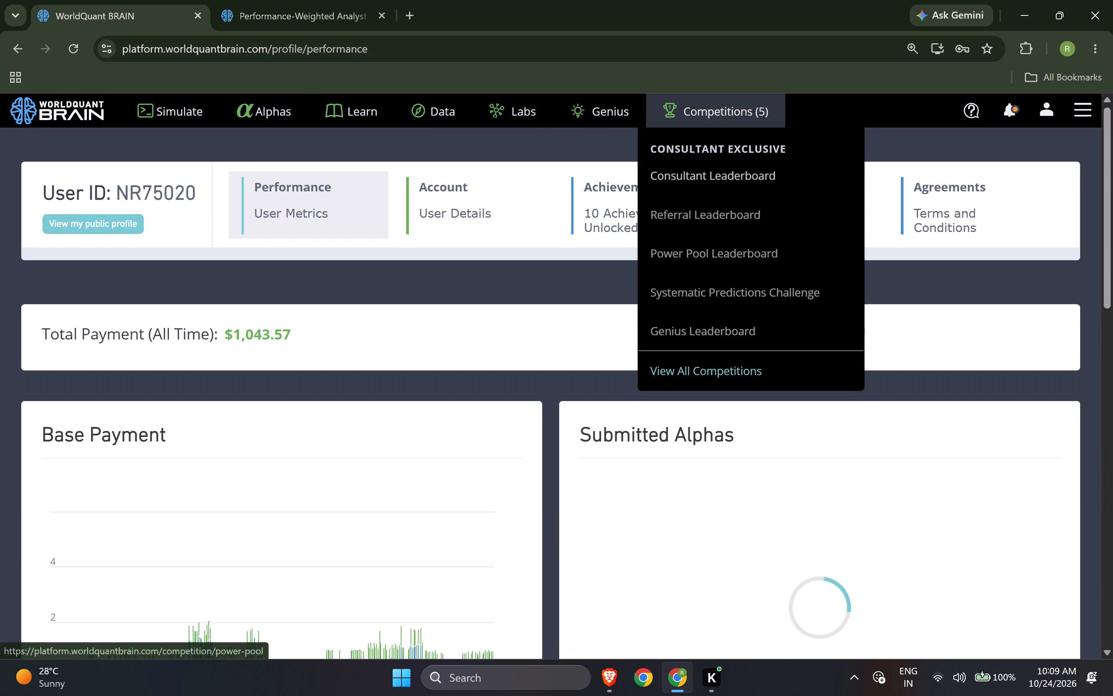
pyautogui.scroll(-5, 660, 510)
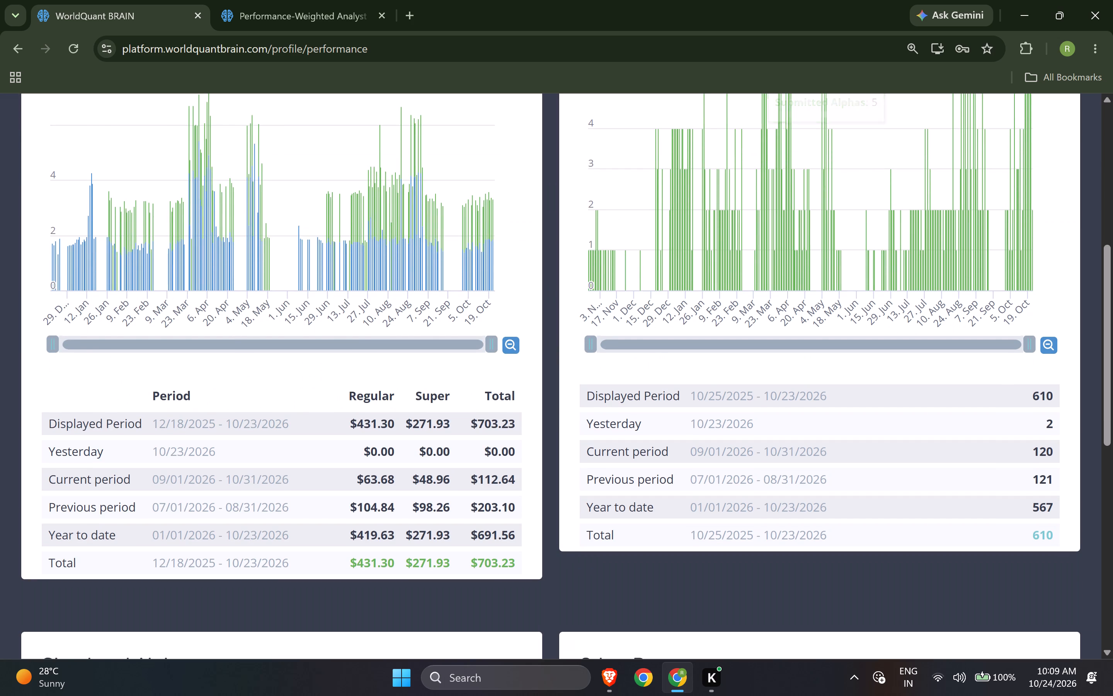
pyautogui.click(481, 470)
pyautogui.click(482, 481)
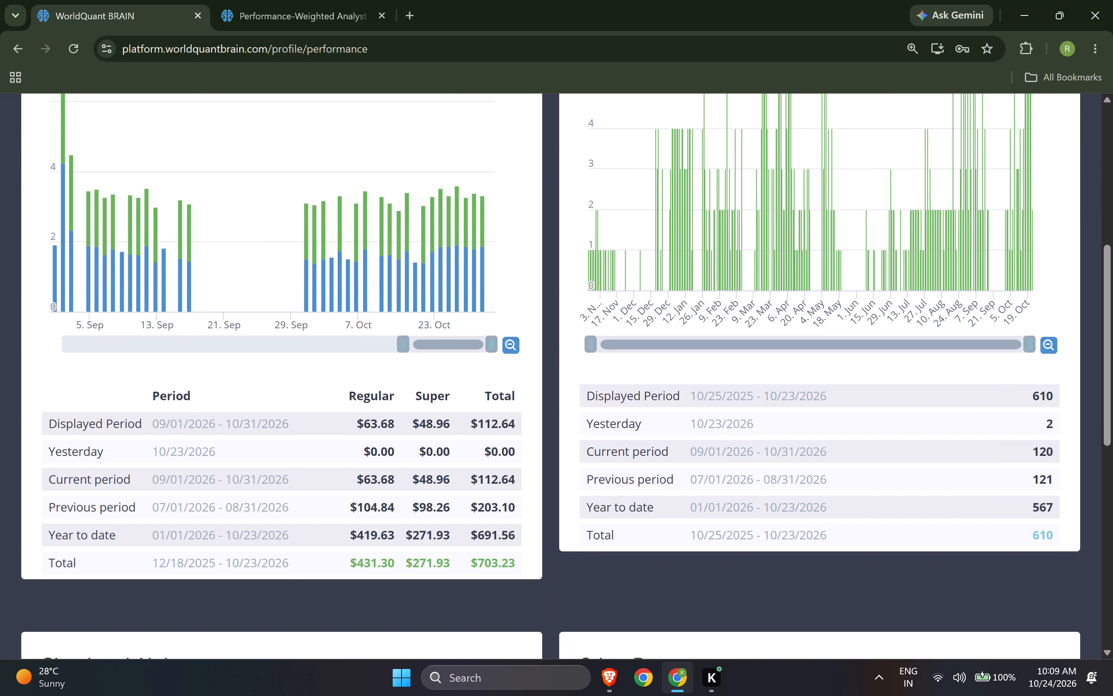
pyautogui.scroll(-3, 498, 345)
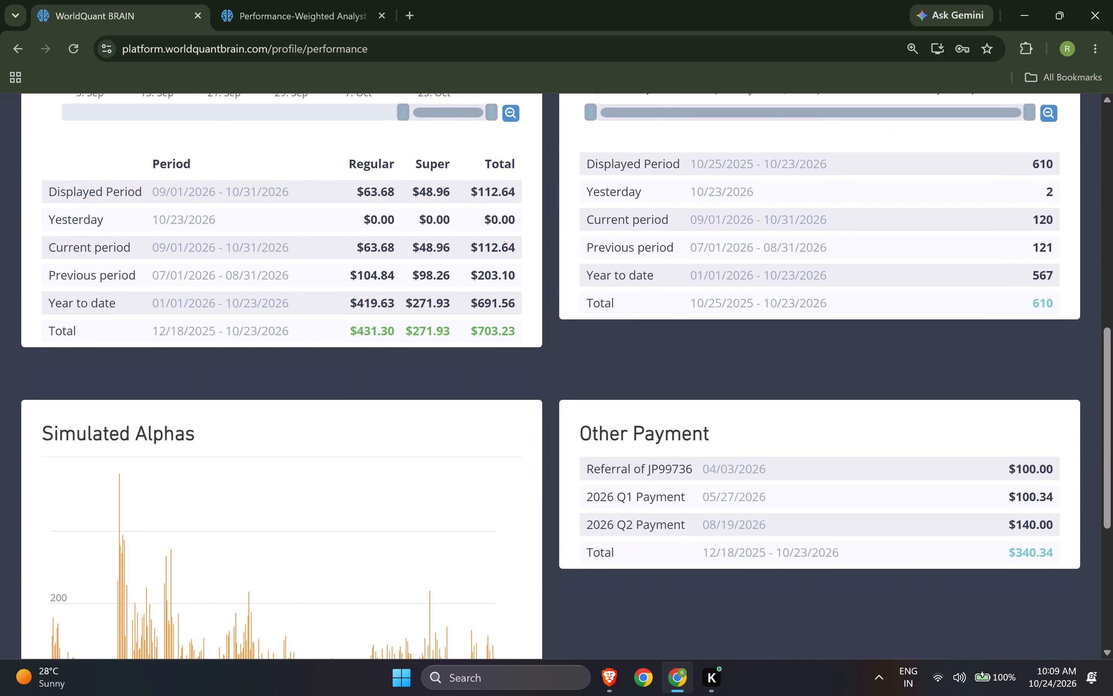
pyautogui.scroll(5, 492, 399)
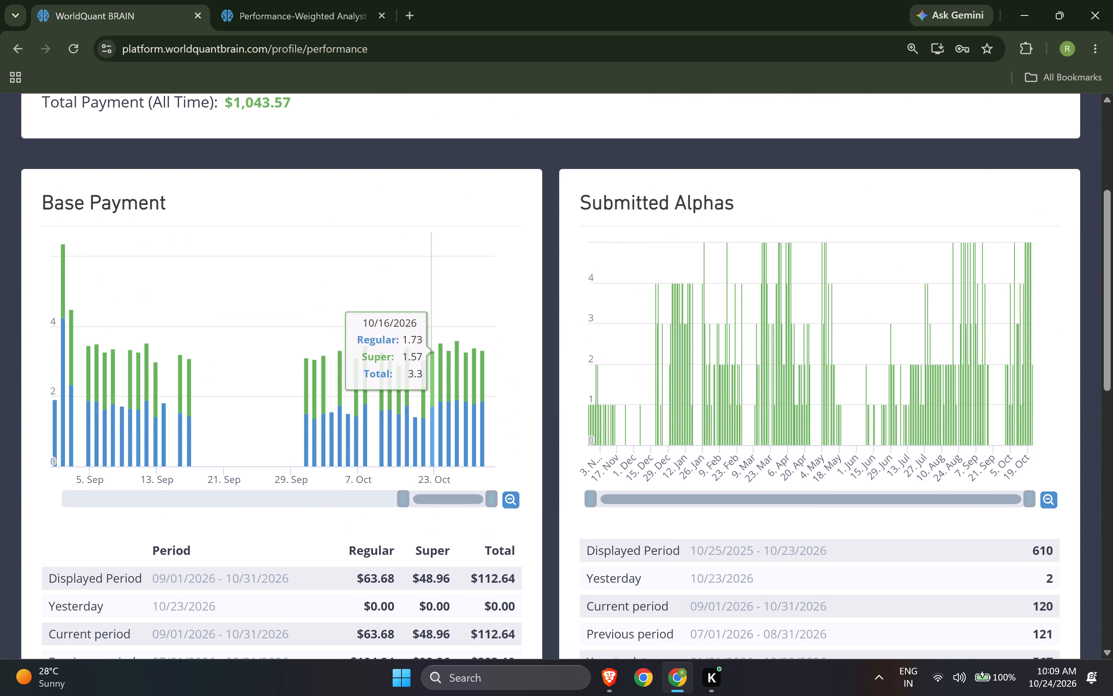
pyautogui.scroll(-2, 332, 417)
pyautogui.scroll(4, 227, 279)
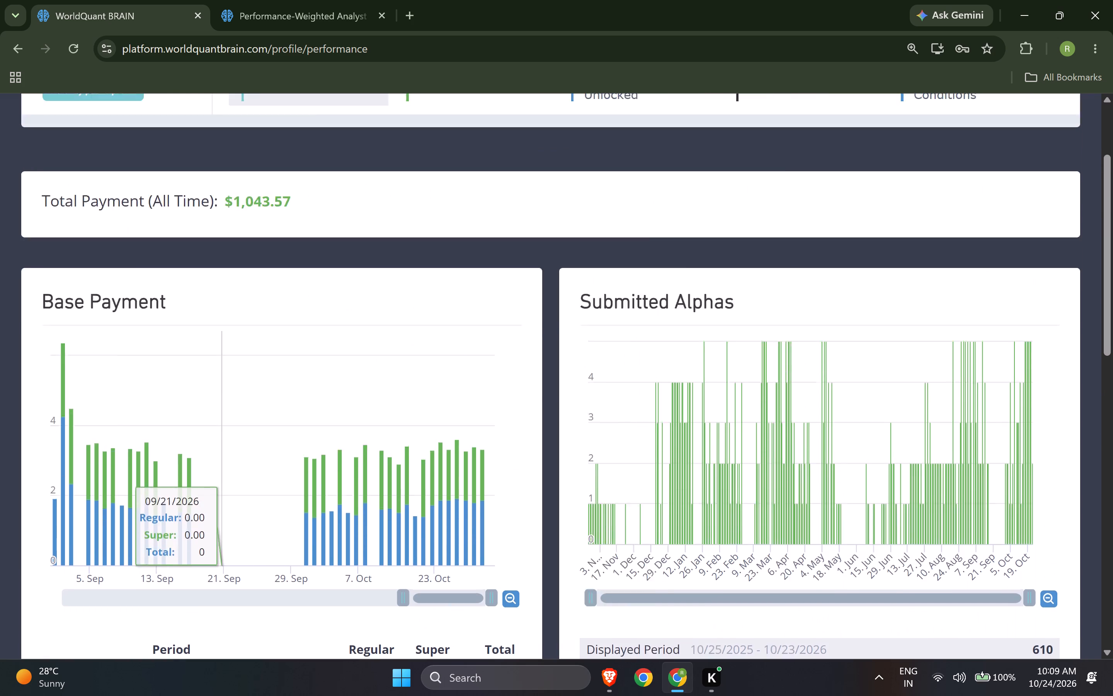
pyautogui.scroll(4, 216, 309)
# Return to the simulation workspace and open a second copy of it in a new browser tab.
pyautogui.click(247, 103)
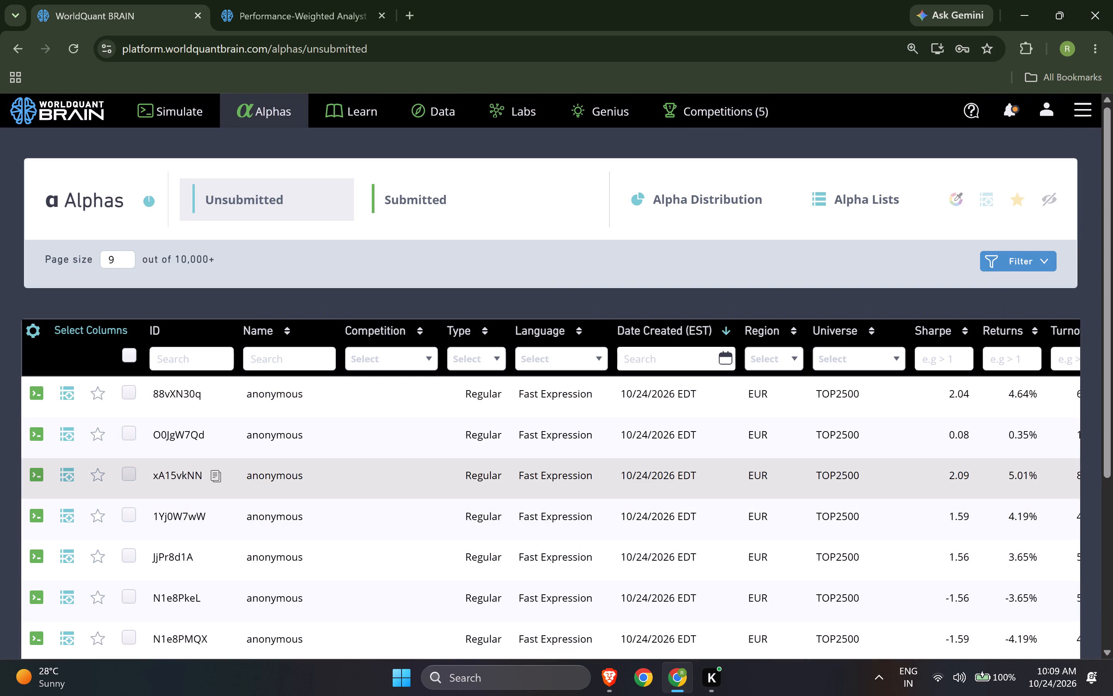
pyautogui.click(173, 121)
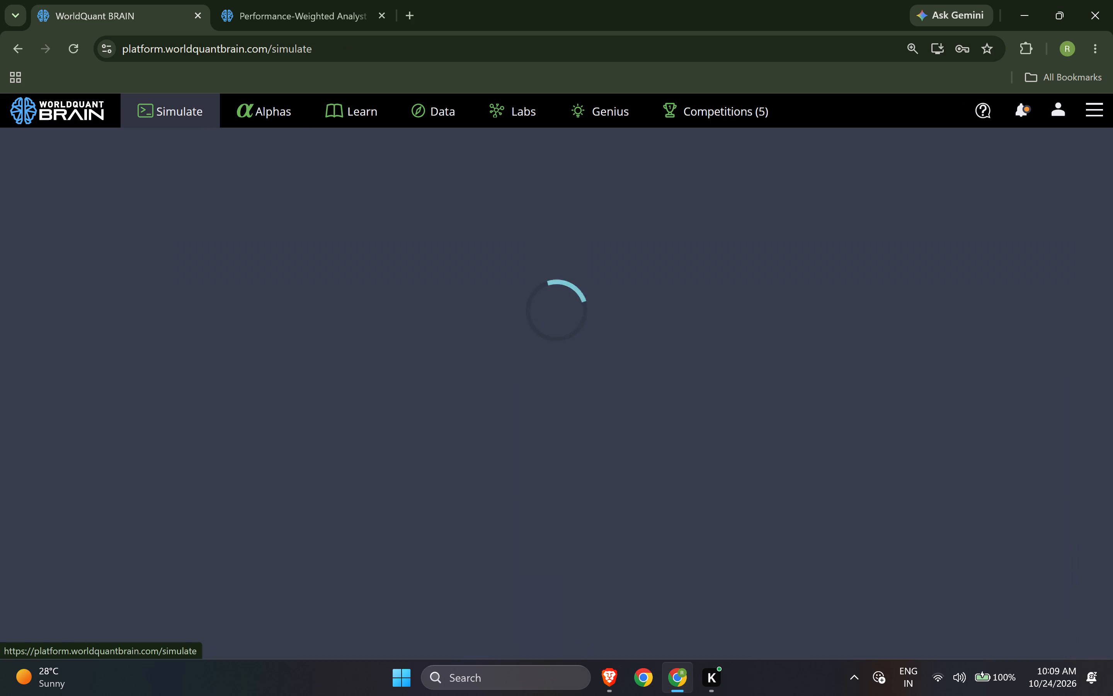
pyautogui.rightClick(173, 121)
pyautogui.click(218, 132)
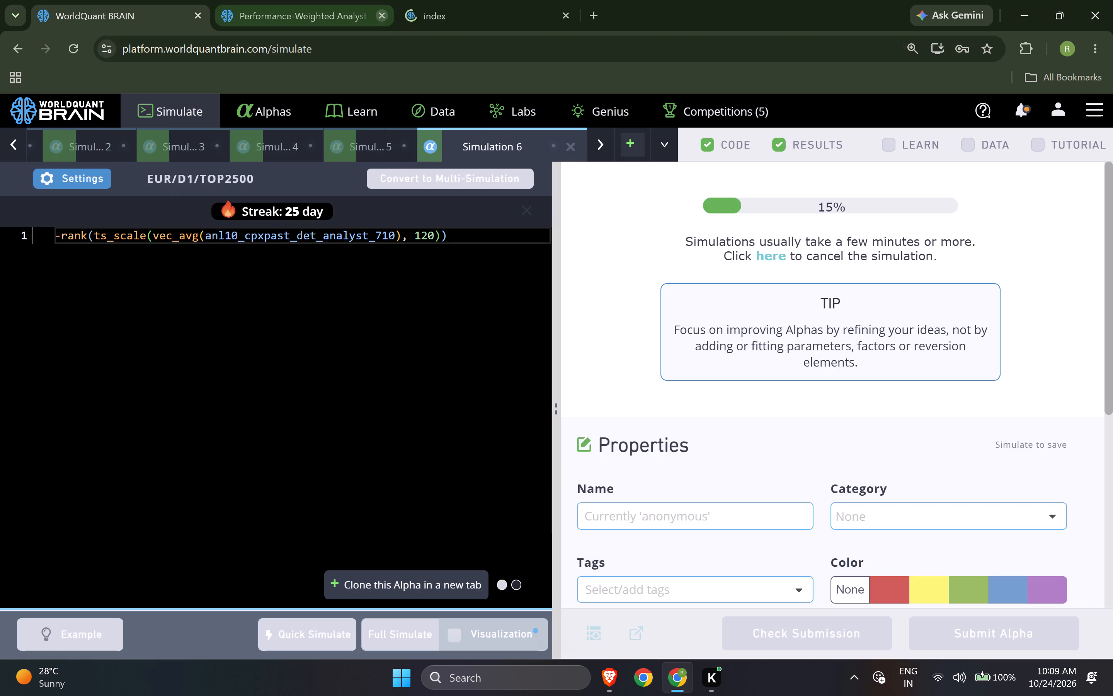
pyautogui.click(438, 0)
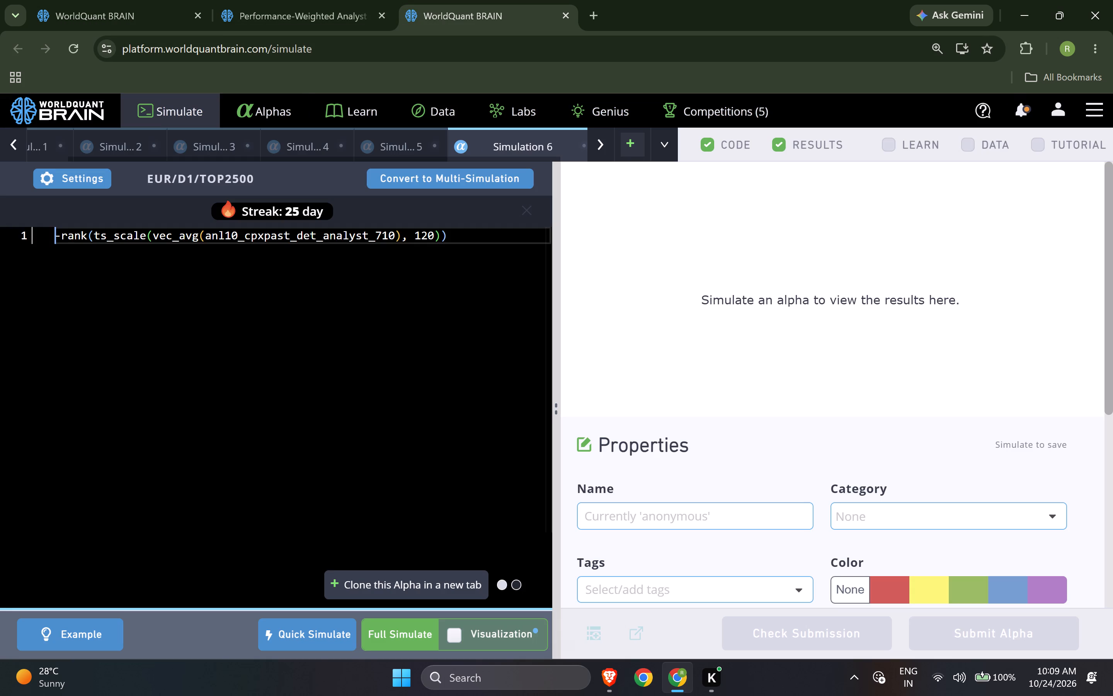
# Close Simulation 1, Simulation 2 and Simulation 3 in the new workspace copy, discarding their unsimulated code.
pyautogui.click(672, 150)
pyautogui.doubleClick(656, 180)
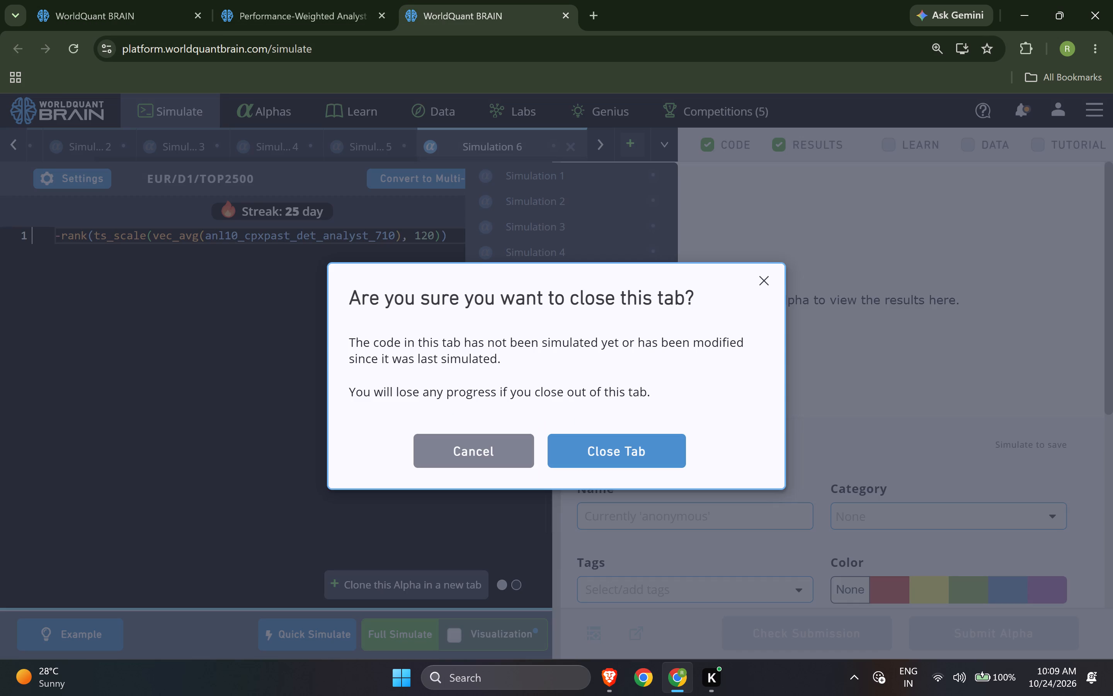
pyautogui.click(651, 433)
pyautogui.click(644, 442)
pyautogui.click(659, 143)
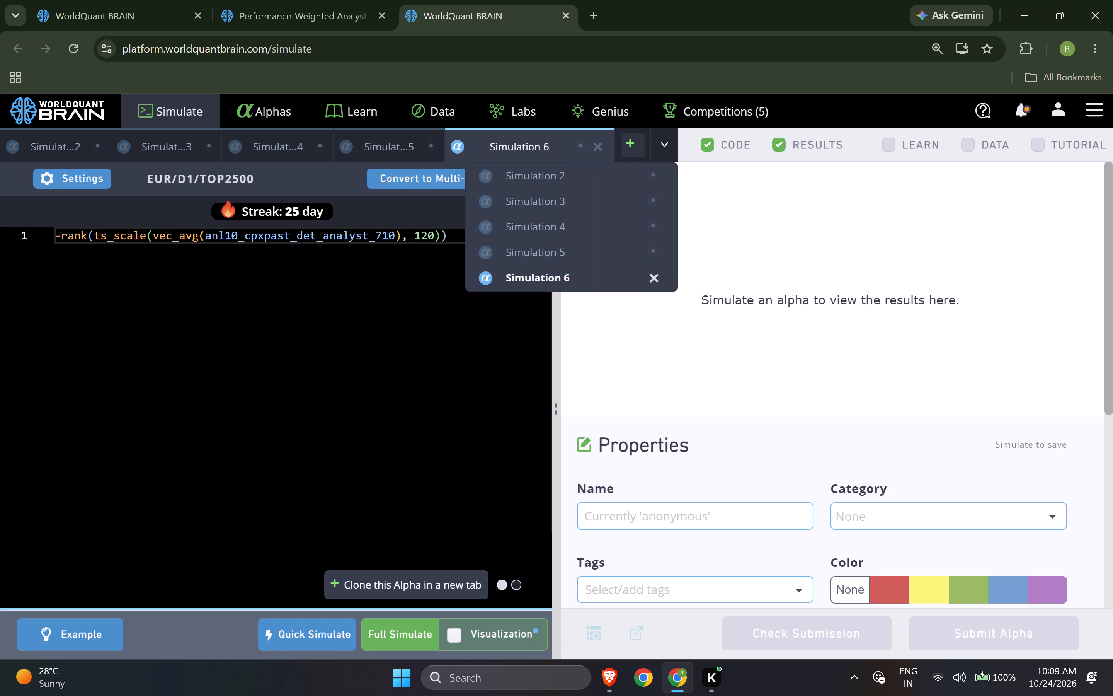
pyautogui.click(661, 172)
pyautogui.click(655, 464)
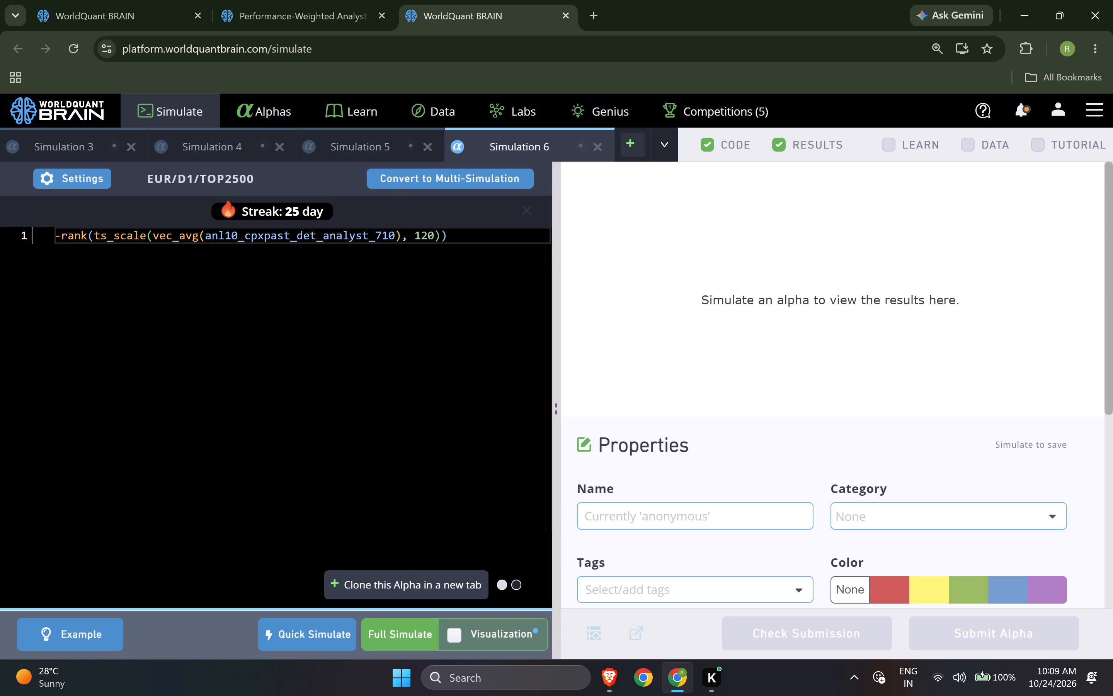
pyautogui.click(666, 143)
pyautogui.click(654, 183)
pyautogui.click(657, 450)
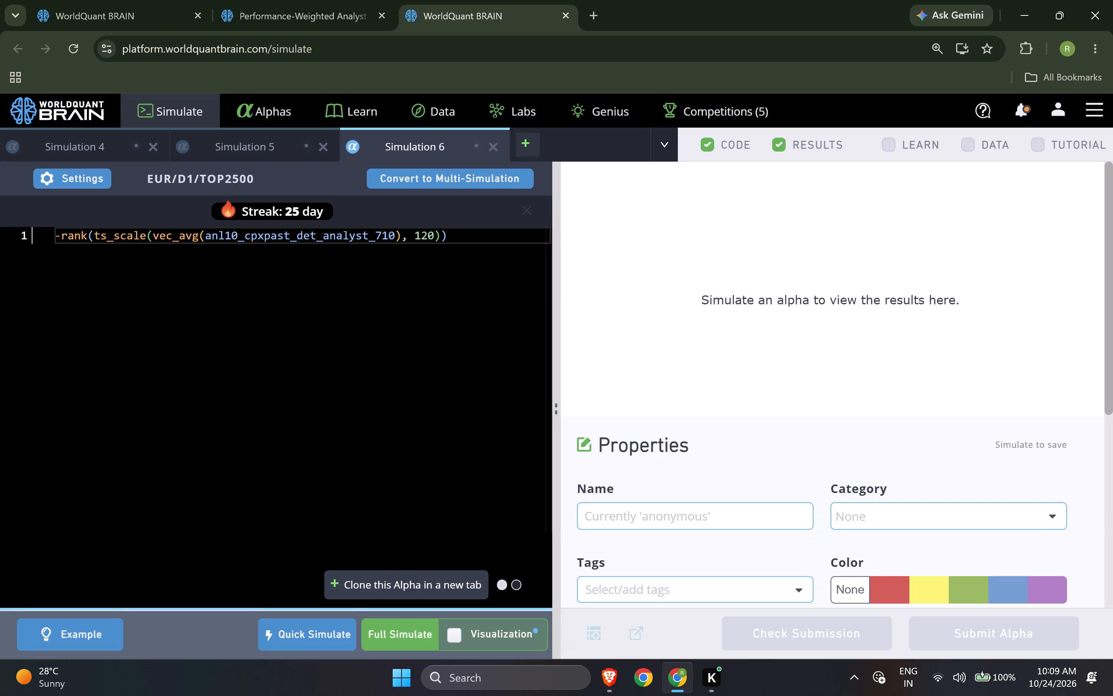
# Close the remaining Simulation 4, Simulation 6 and Simulation 5 so the new workspace copy is empty.
pyautogui.click(668, 146)
pyautogui.click(655, 185)
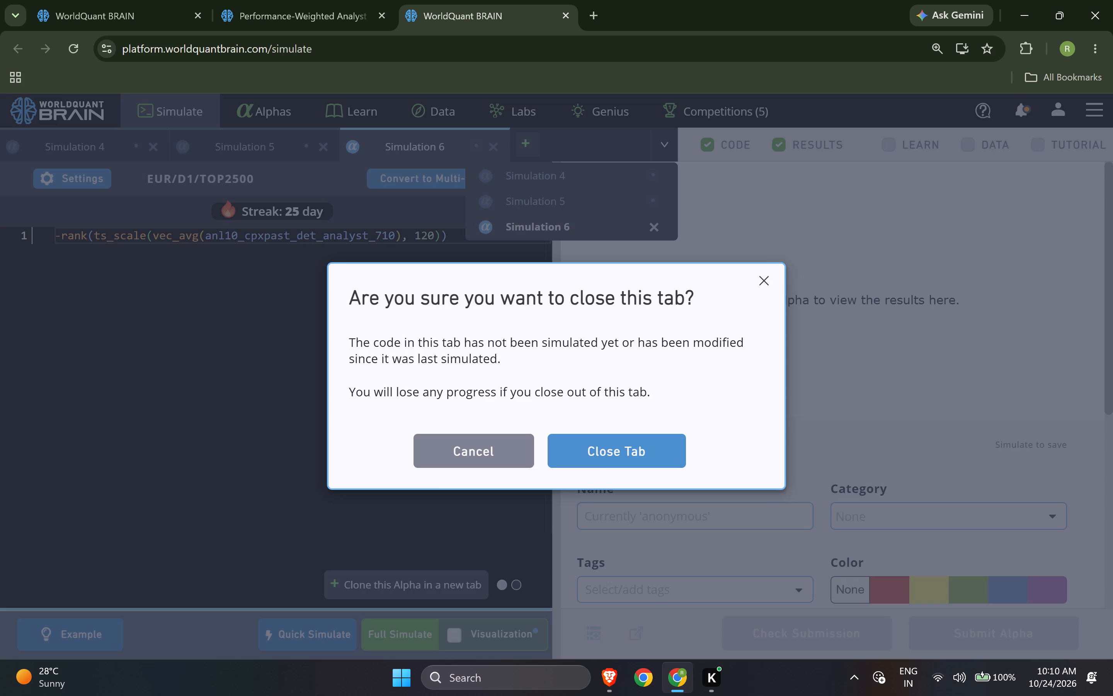
pyautogui.click(651, 455)
pyautogui.click(664, 146)
pyautogui.click(655, 201)
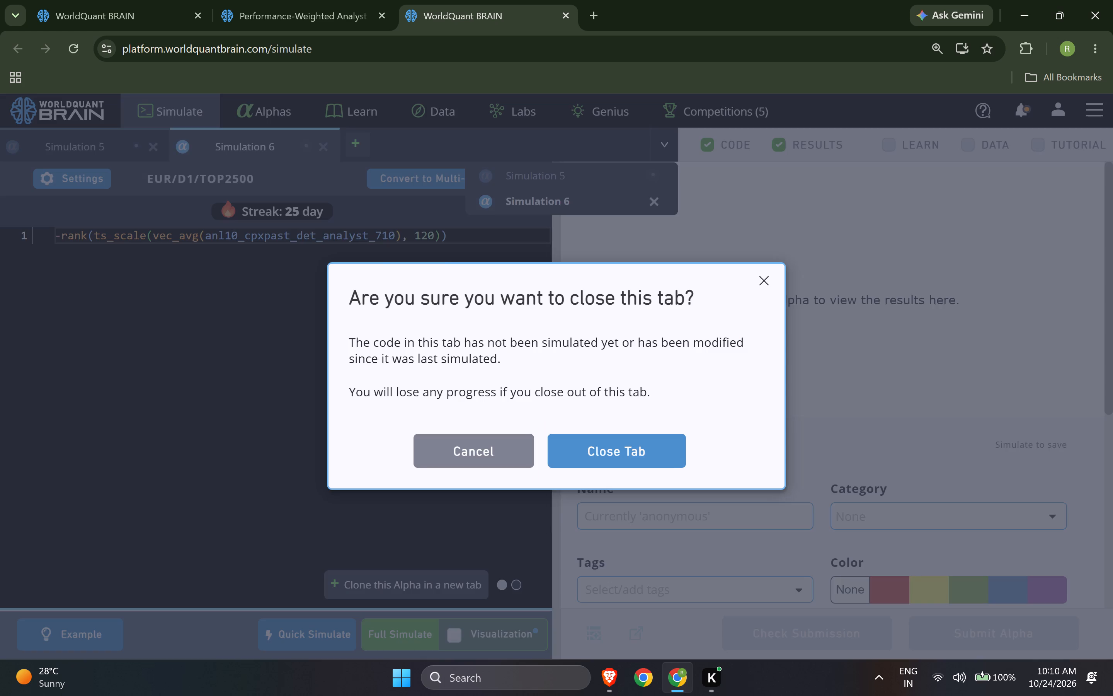
pyautogui.click(664, 449)
pyautogui.click(667, 147)
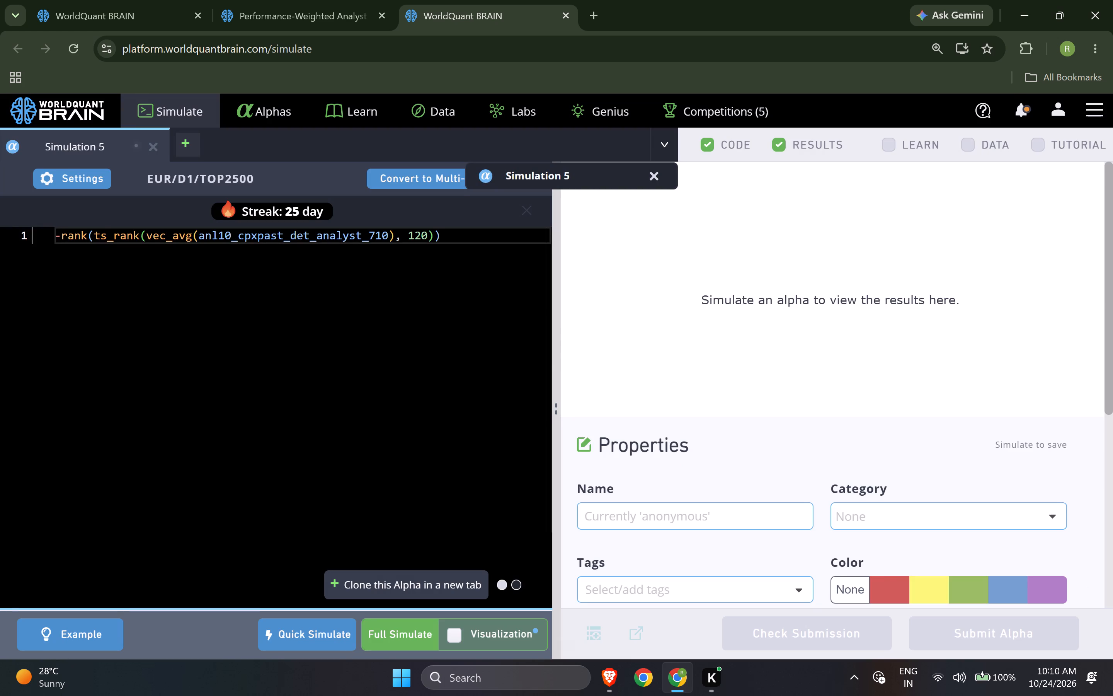
pyautogui.click(656, 184)
pyautogui.click(651, 451)
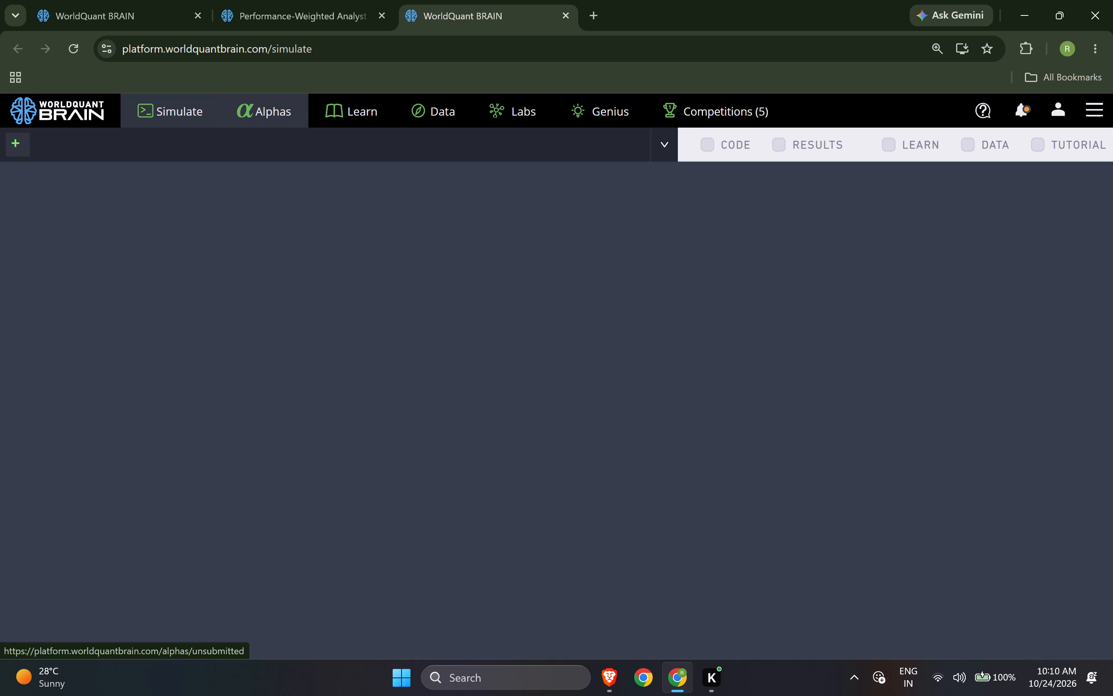
# Open the TWN super alpha RRA5jIRj from the submitted alphas and clone it for simulation.
pyautogui.click(247, 112)
pyautogui.click(472, 205)
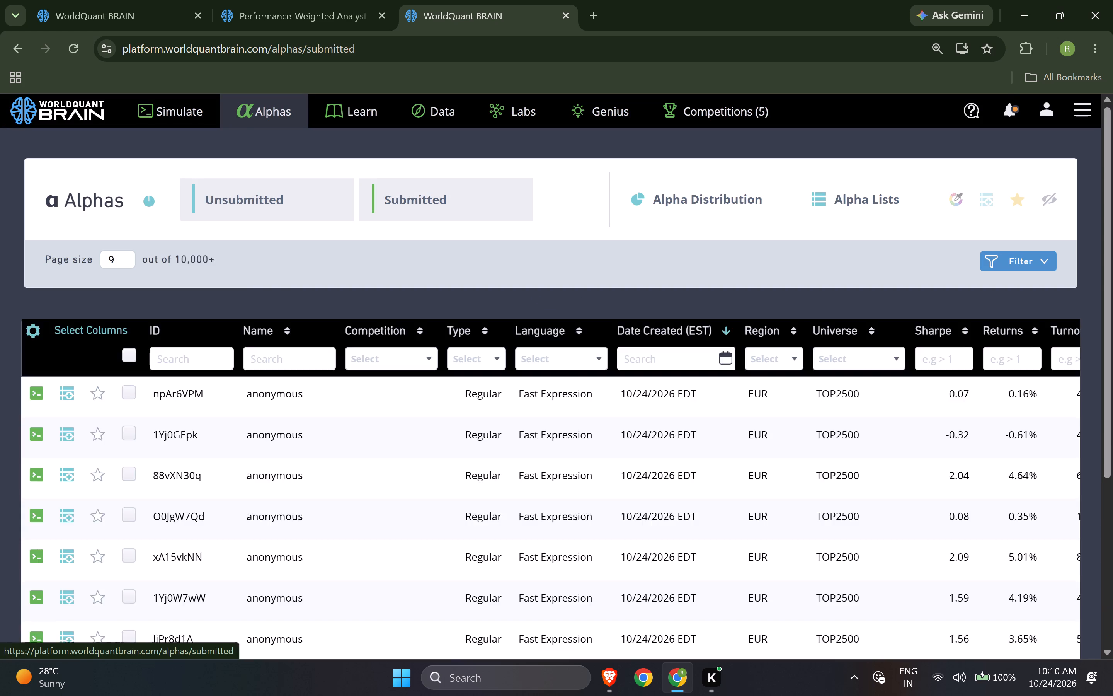
pyautogui.click(292, 424)
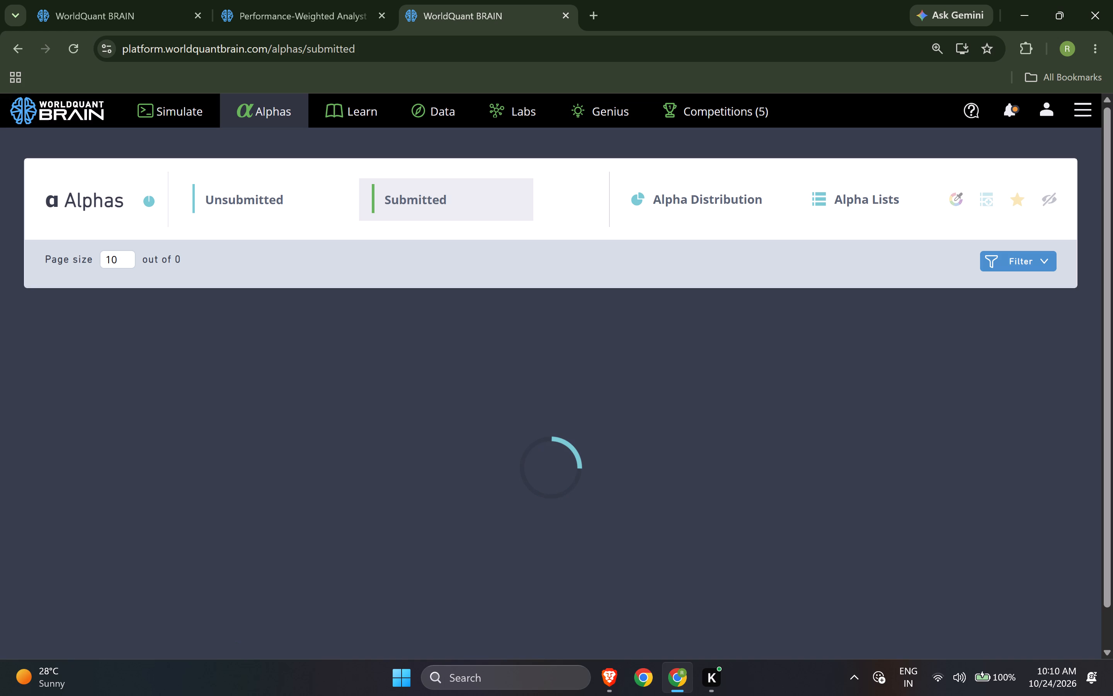
pyautogui.click(287, 488)
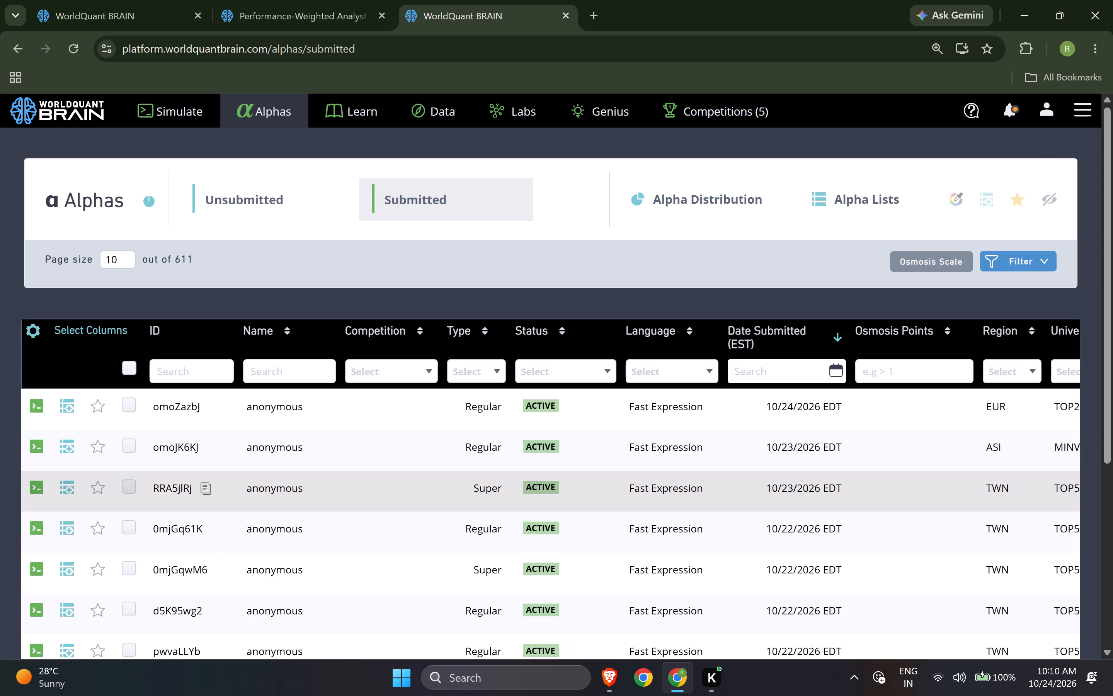
pyautogui.click(986, 597)
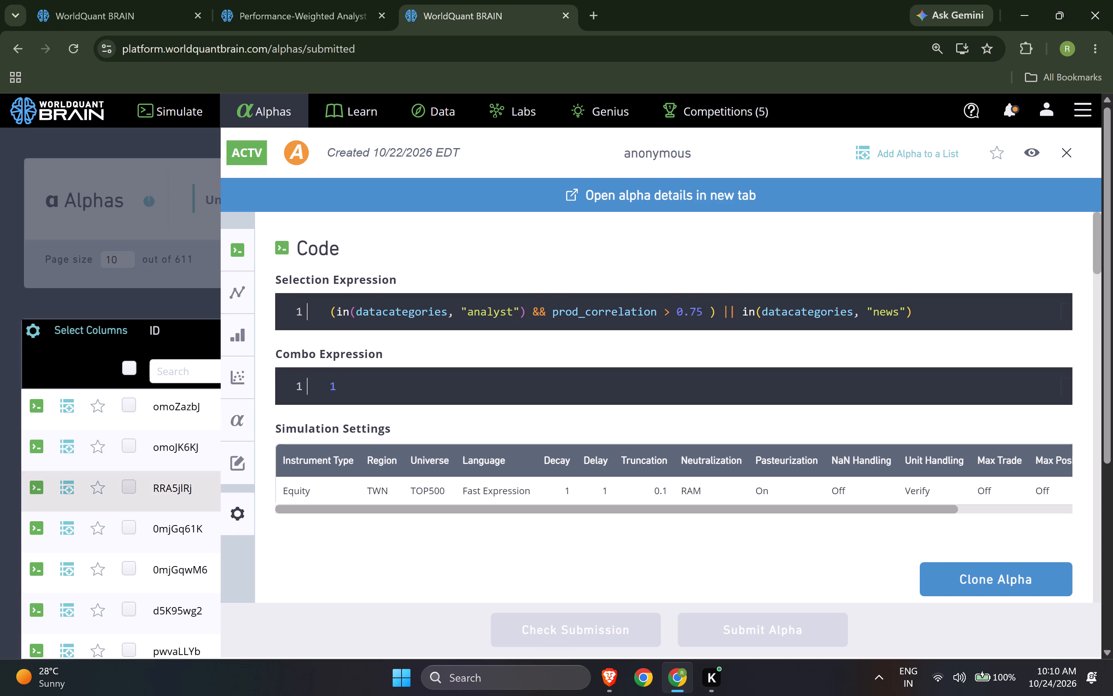
pyautogui.click(983, 579)
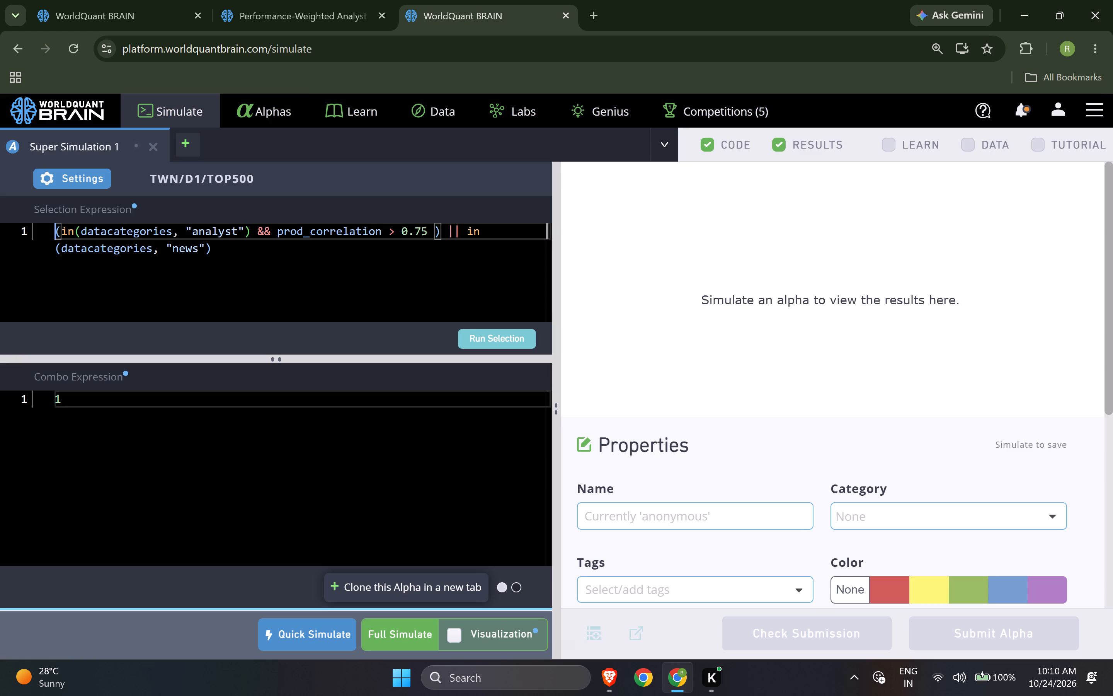
# Set Max Trade to On and Pasteurization to Off for Super Simulation 1 and run its full simulation.
pyautogui.click(95, 190)
pyautogui.click(90, 178)
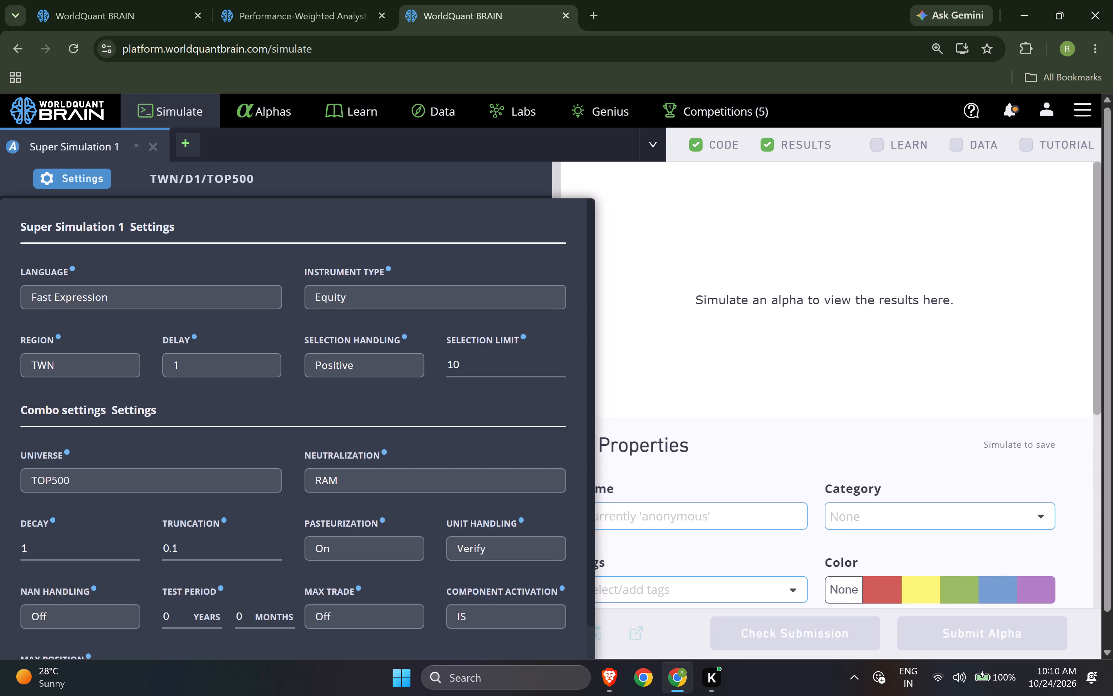
pyautogui.scroll(-2, 165, 599)
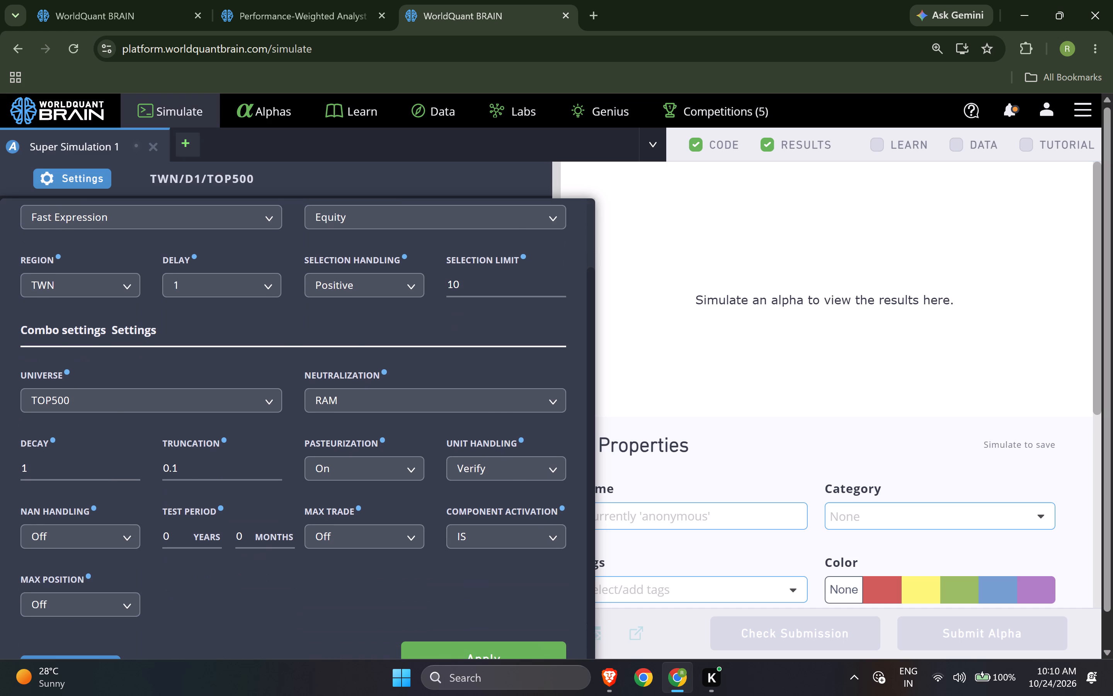
pyautogui.click(113, 602)
pyautogui.click(324, 543)
pyautogui.click(339, 595)
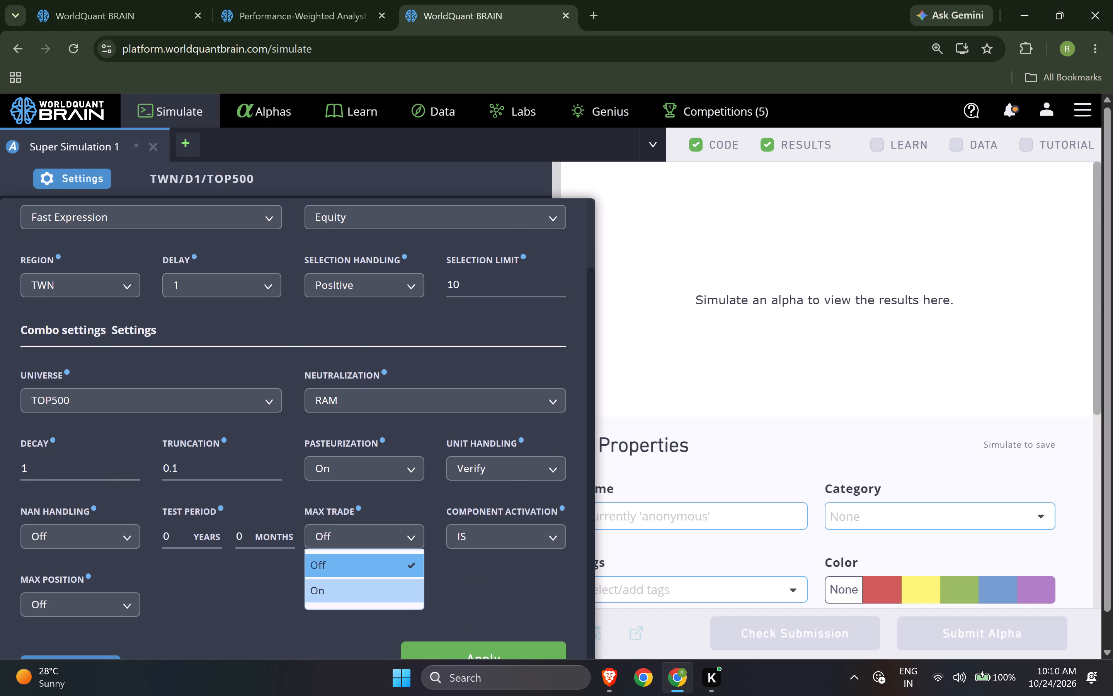
pyautogui.click(368, 464)
pyautogui.click(357, 531)
pyautogui.scroll(-3, 372, 529)
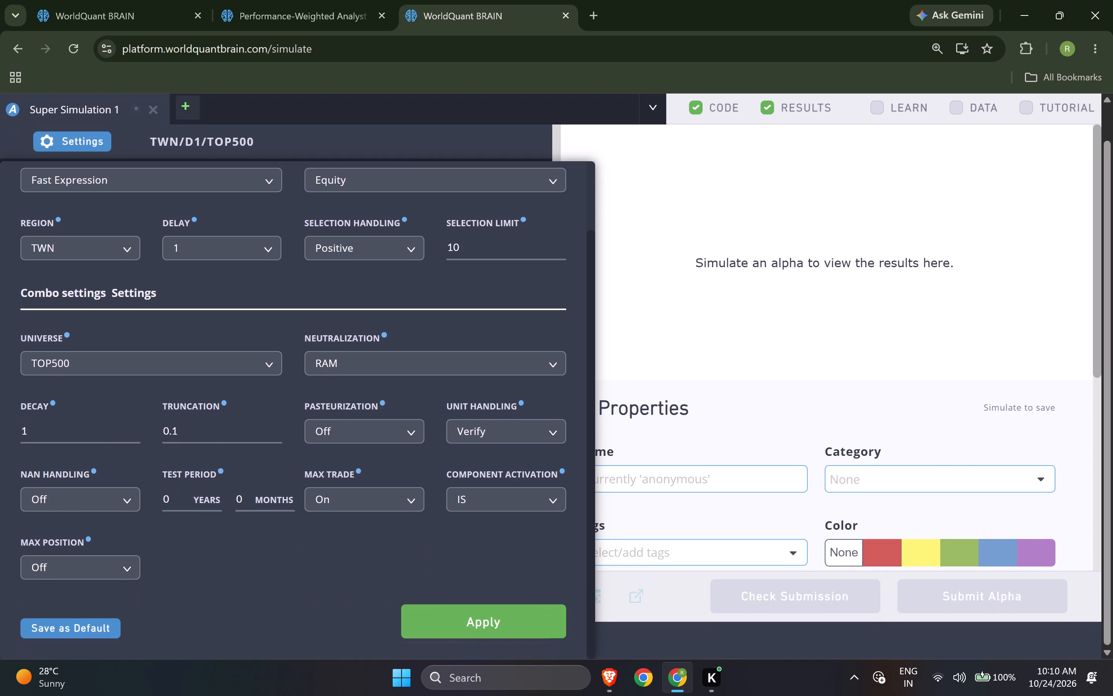
pyautogui.click(432, 611)
pyautogui.click(380, 637)
# In a new clone of Super Simulation 1, set Neutralization to Statistical and run a full simulation.
pyautogui.click(407, 583)
pyautogui.click(91, 187)
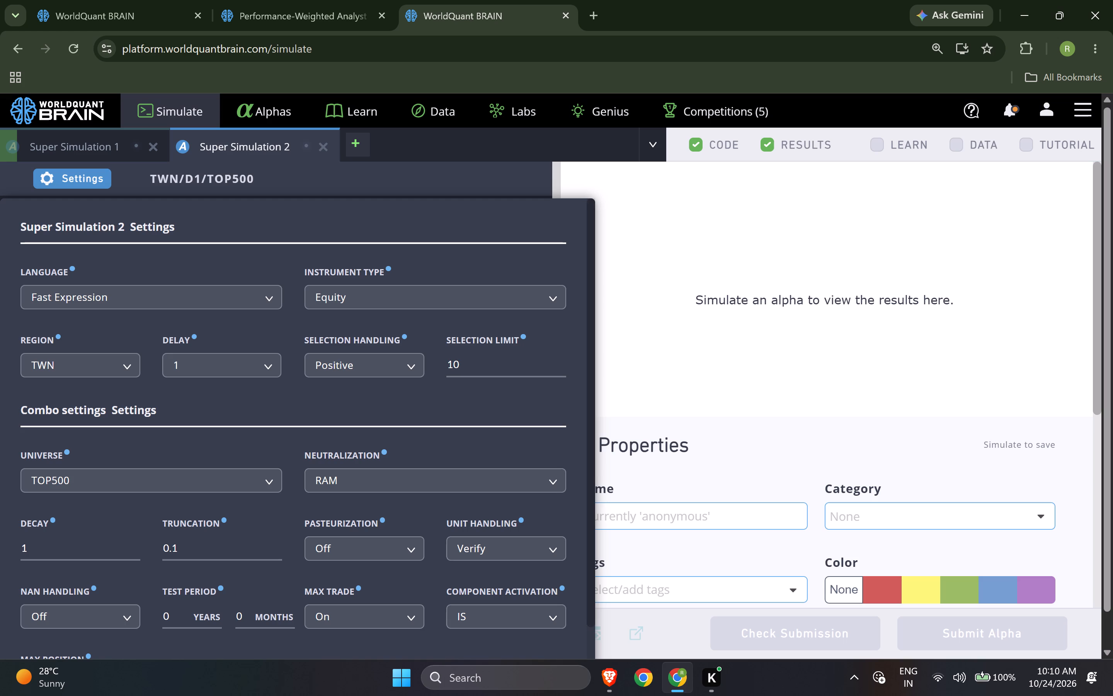
pyautogui.click(340, 481)
pyautogui.click(372, 568)
pyautogui.scroll(-3, 373, 561)
pyautogui.scroll(1, 373, 561)
pyautogui.scroll(-2, 373, 561)
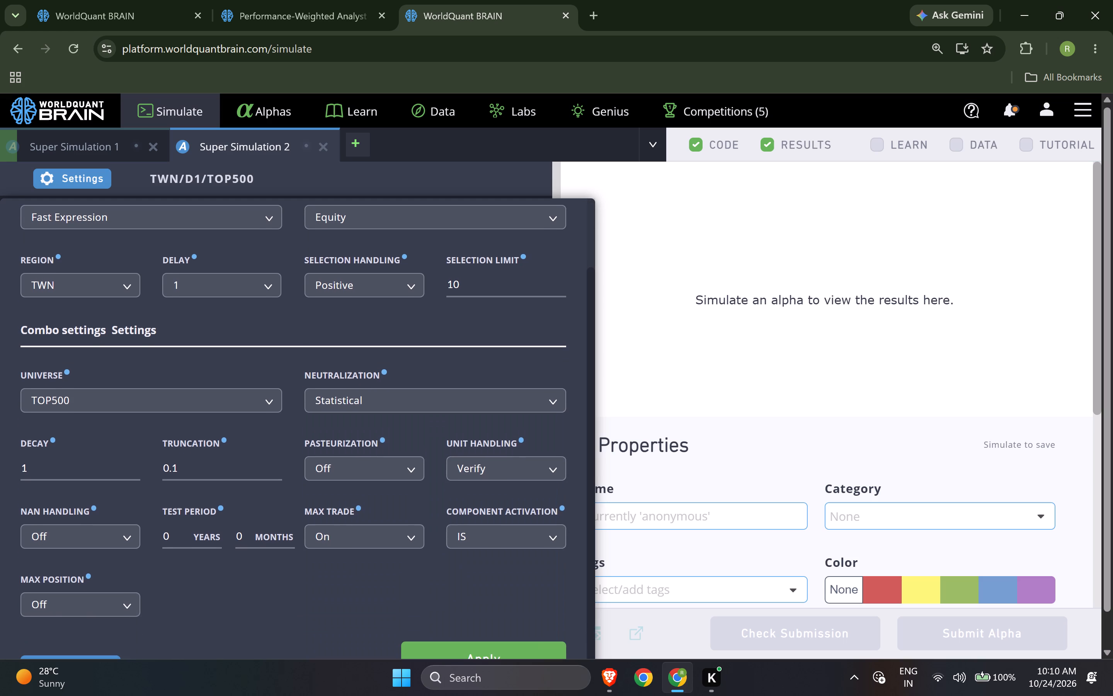
pyautogui.click(435, 655)
pyautogui.click(403, 631)
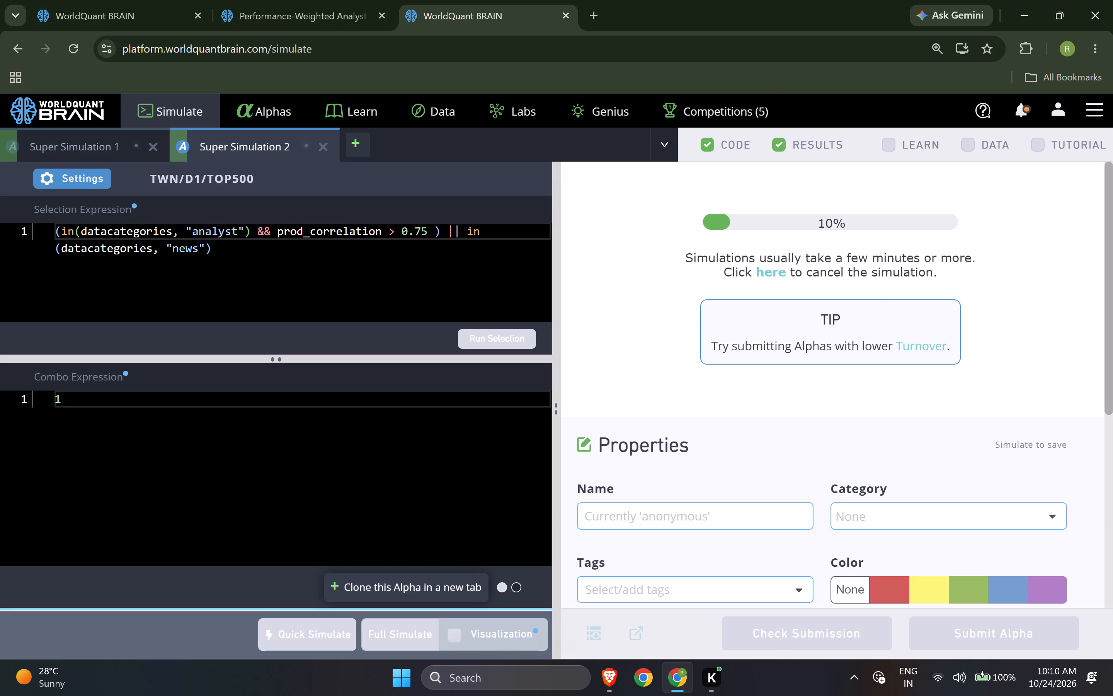
# In a new clone of Super Simulation 2, set Neutralization to Fast Factors and run a full simulation.
pyautogui.click(414, 589)
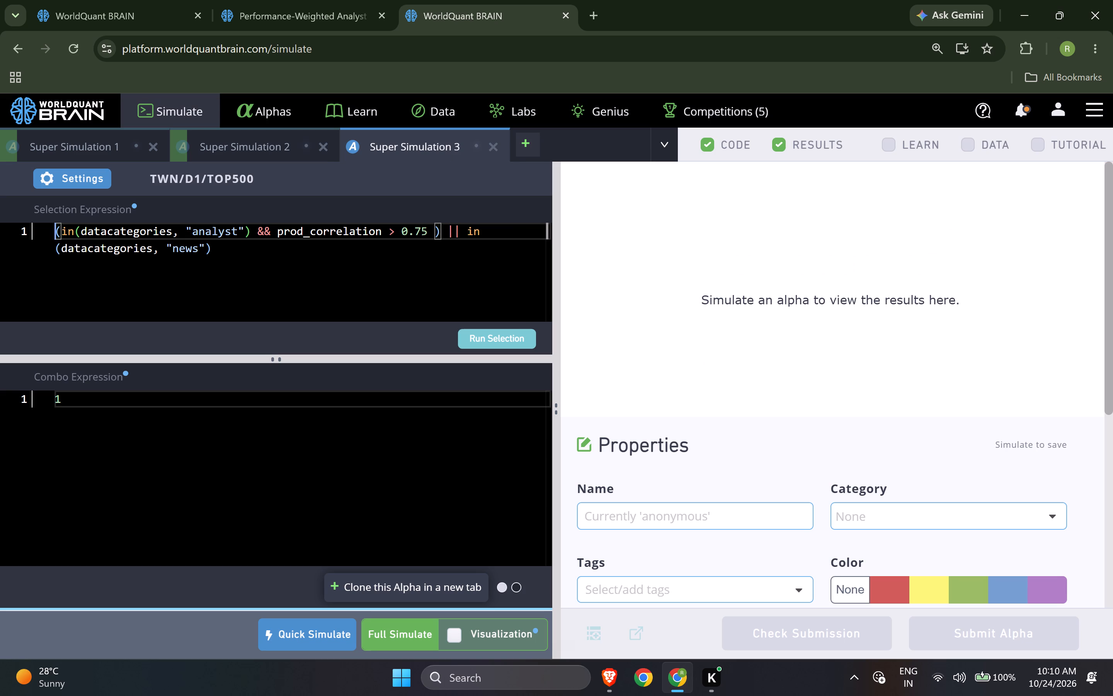
pyautogui.click(86, 180)
pyautogui.click(383, 483)
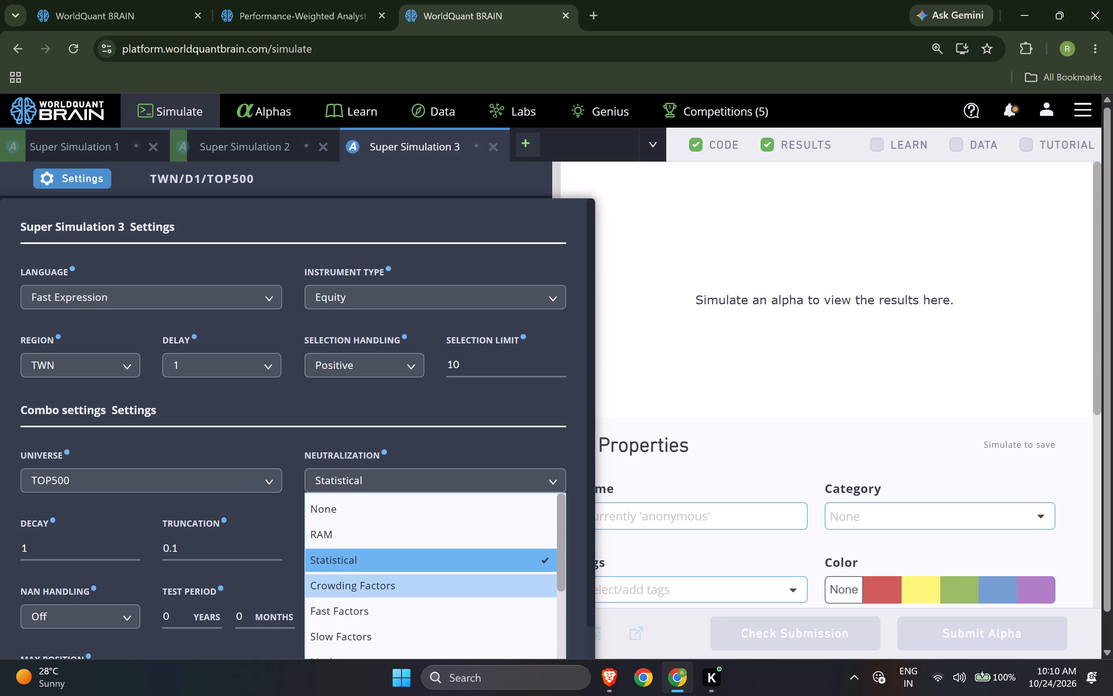
pyautogui.click(400, 617)
pyautogui.scroll(-3, 402, 617)
pyautogui.click(456, 648)
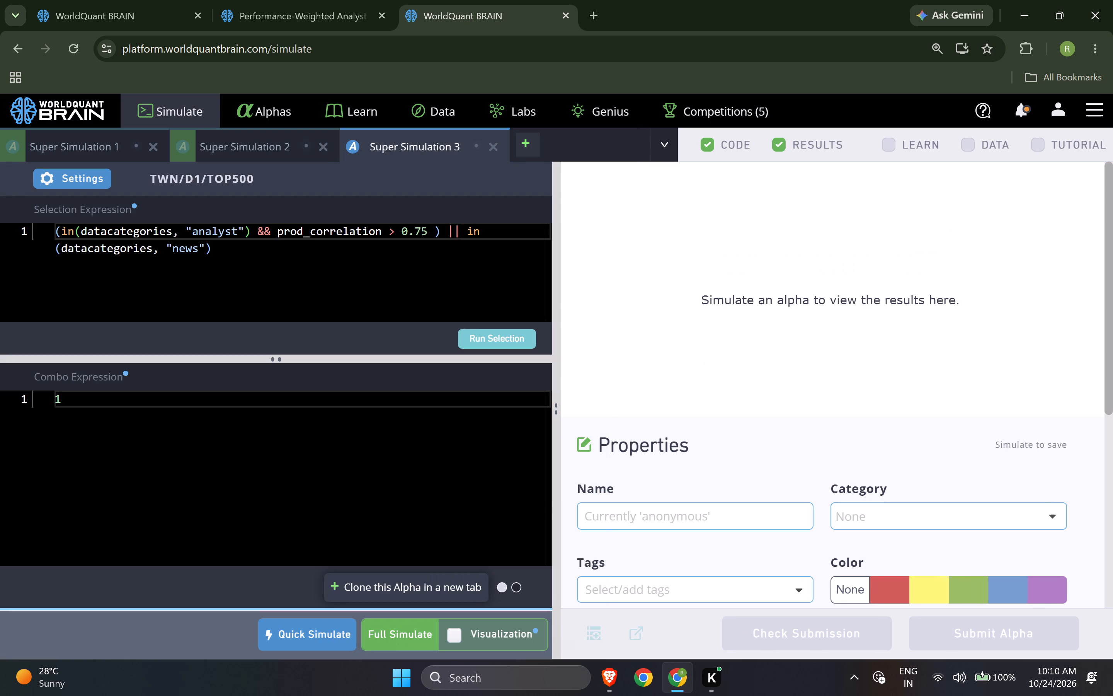
pyautogui.click(412, 629)
# Clone Super Simulation 3 into a new simulation.
pyautogui.click(427, 578)
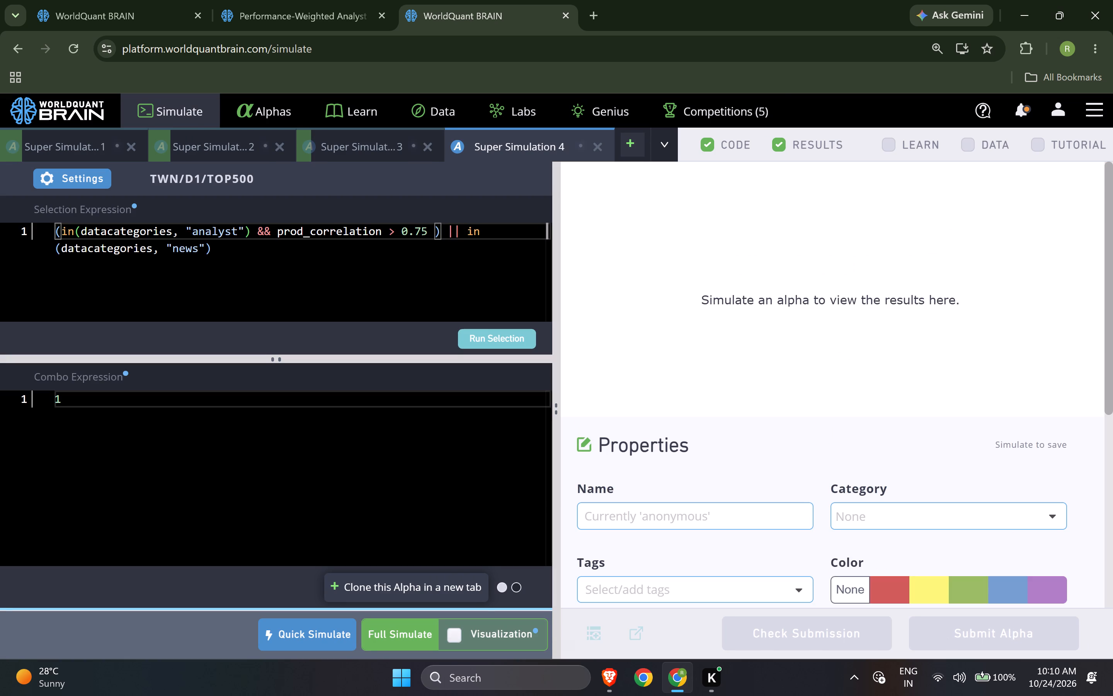
# Review the IS Summary results of the six EUR simulations built on anl10_cpxpast_det_analyst_710.
pyautogui.click(270, 0)
pyautogui.click(165, 0)
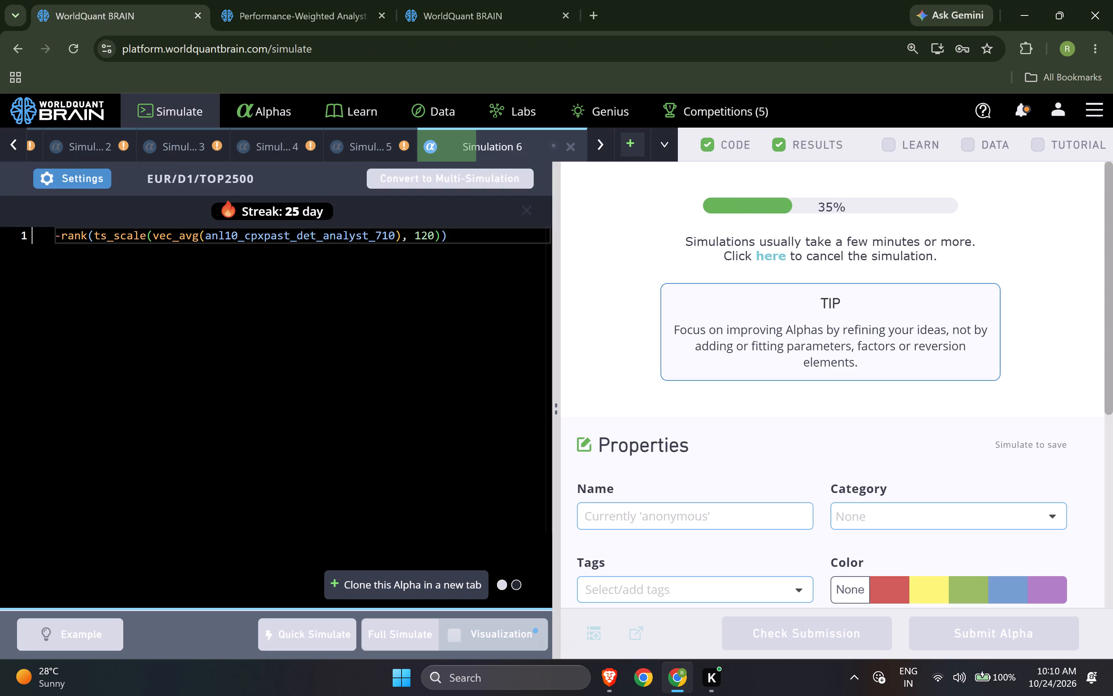
pyautogui.click(381, 132)
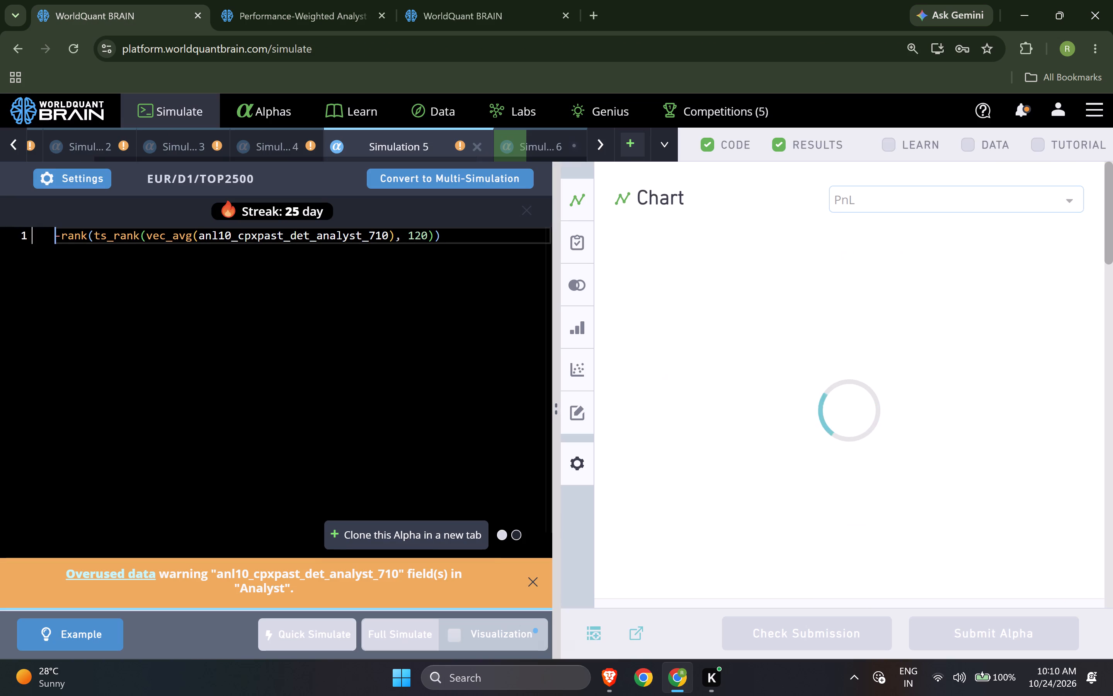
pyautogui.scroll(-7, 737, 382)
pyautogui.scroll(1, 764, 366)
pyautogui.scroll(-1, 764, 366)
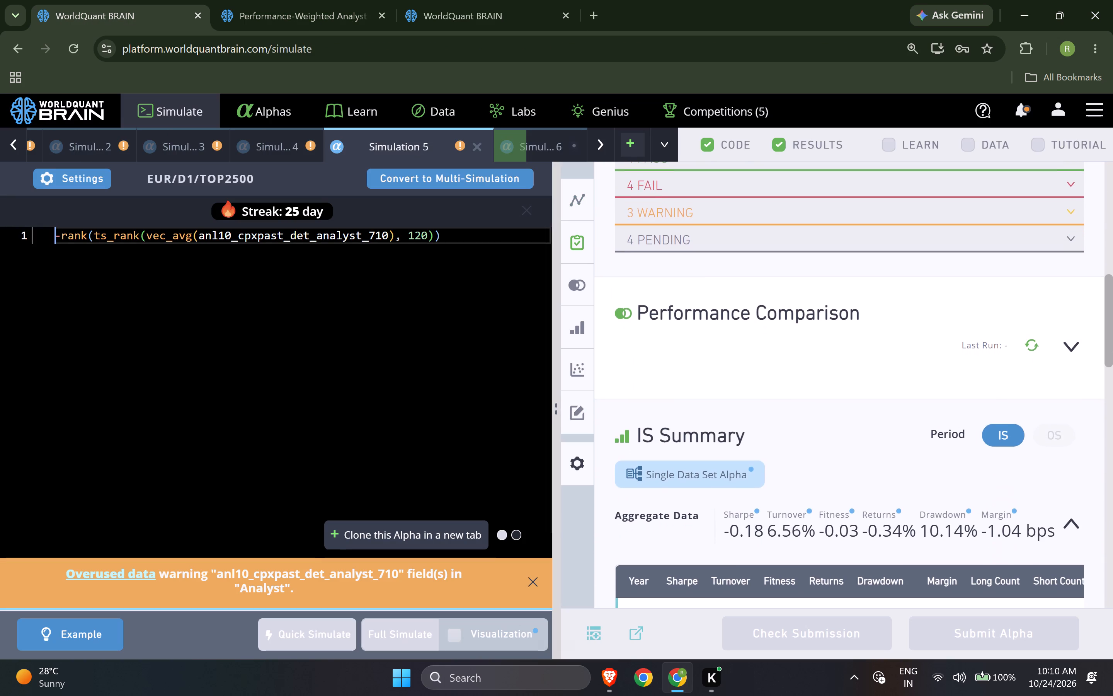
pyautogui.click(298, 146)
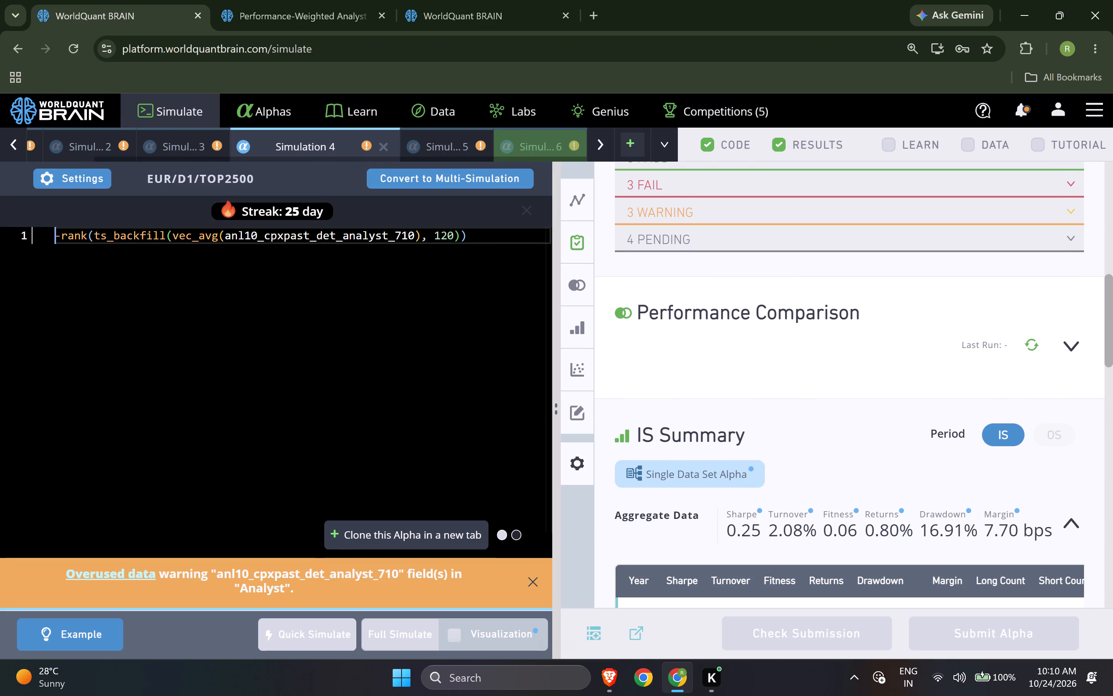
pyautogui.click(197, 143)
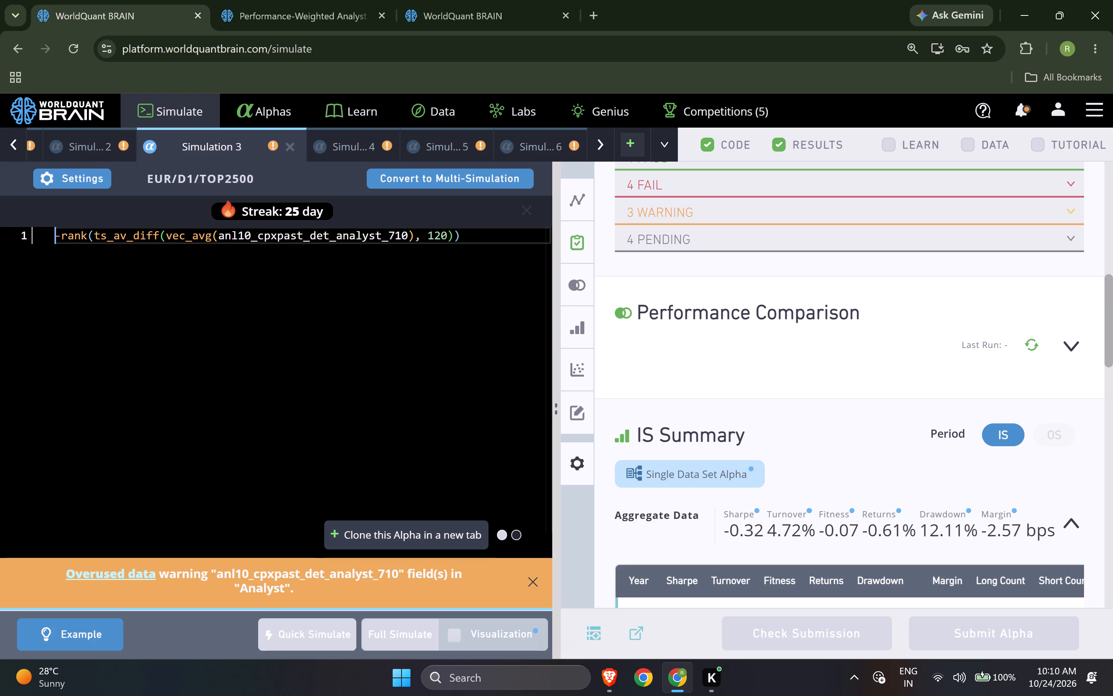
pyautogui.click(550, 142)
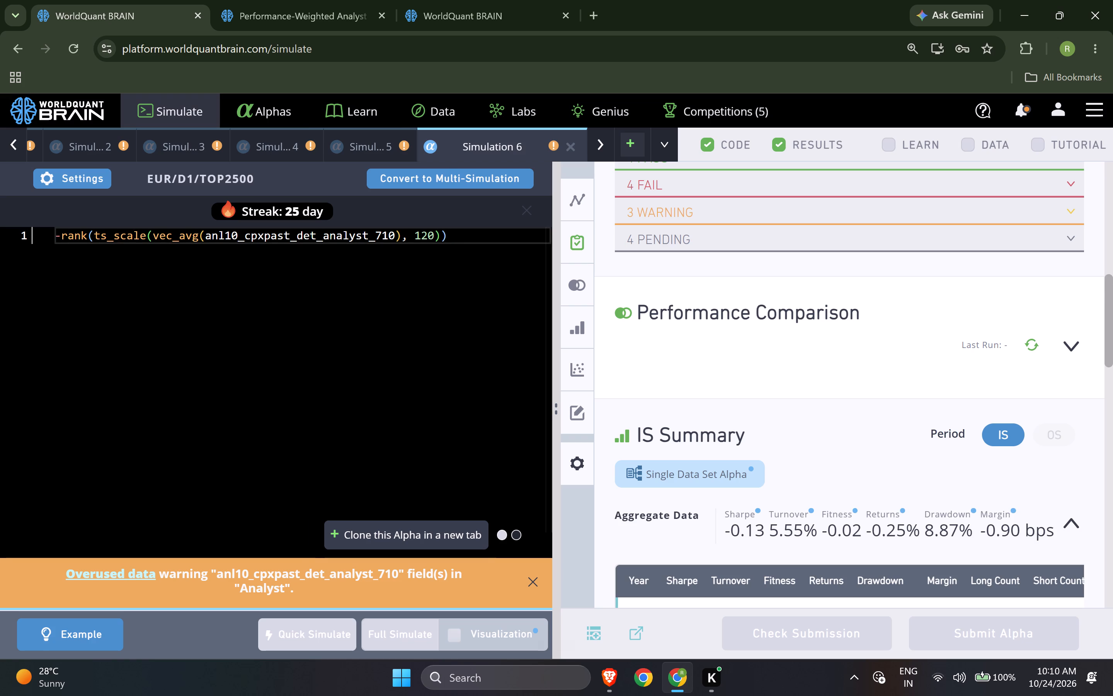
pyautogui.click(92, 147)
pyautogui.click(5, 143)
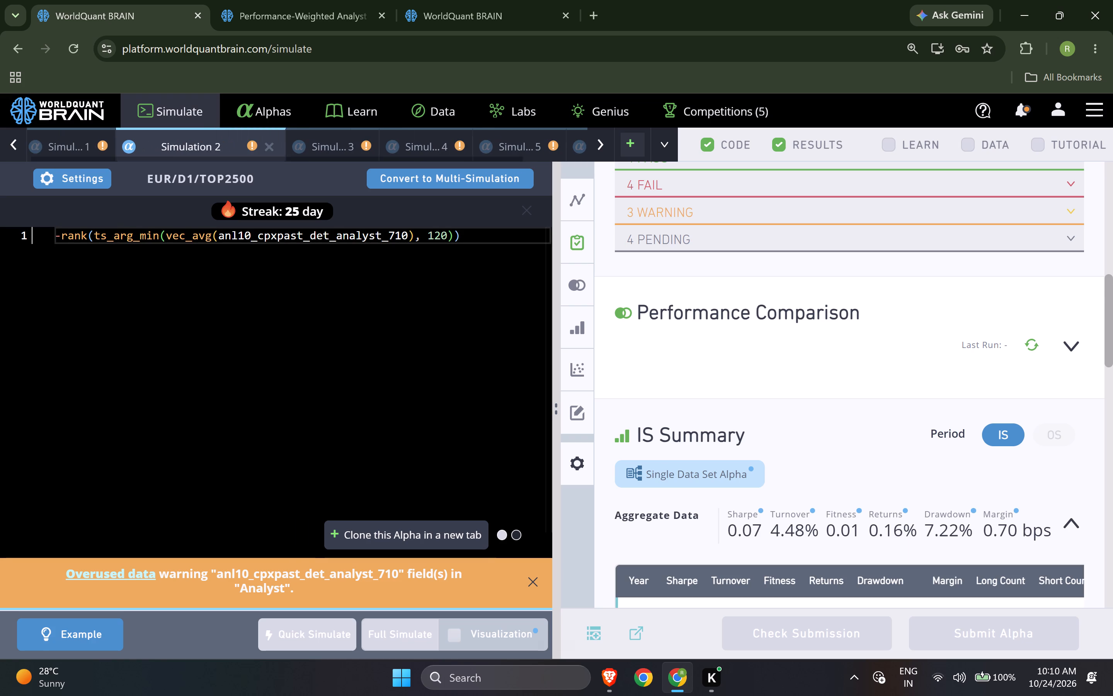
pyautogui.click(63, 146)
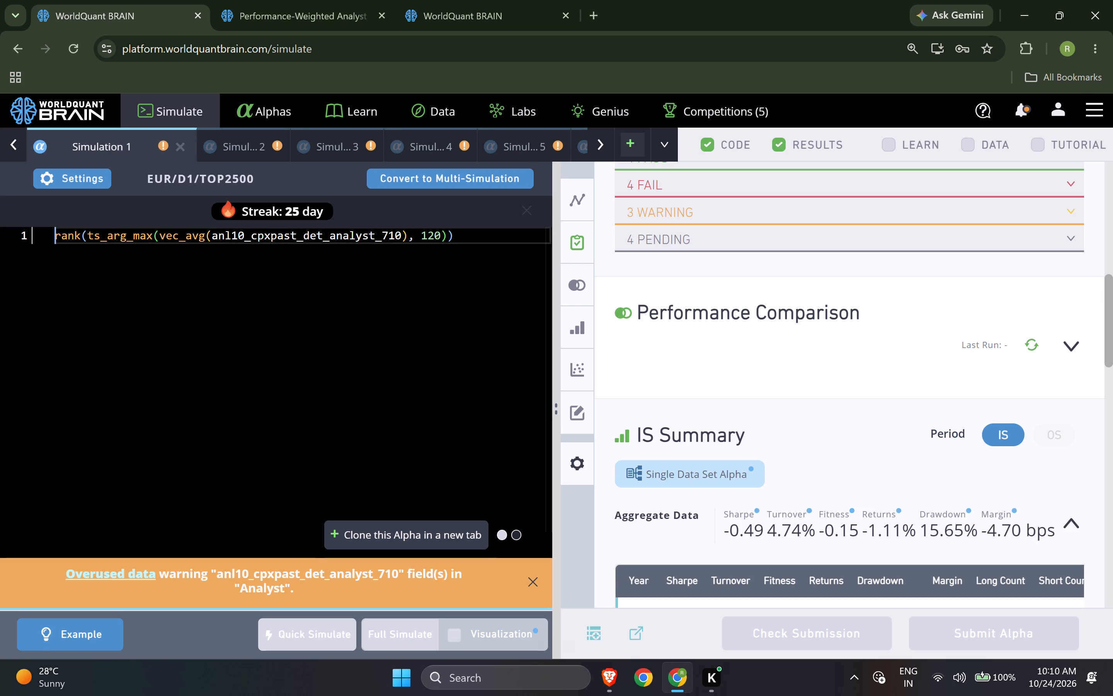
# Return to the EUR dataset list and filter it to the News category.
pyautogui.click(257, 0)
pyautogui.scroll(2, 168, 285)
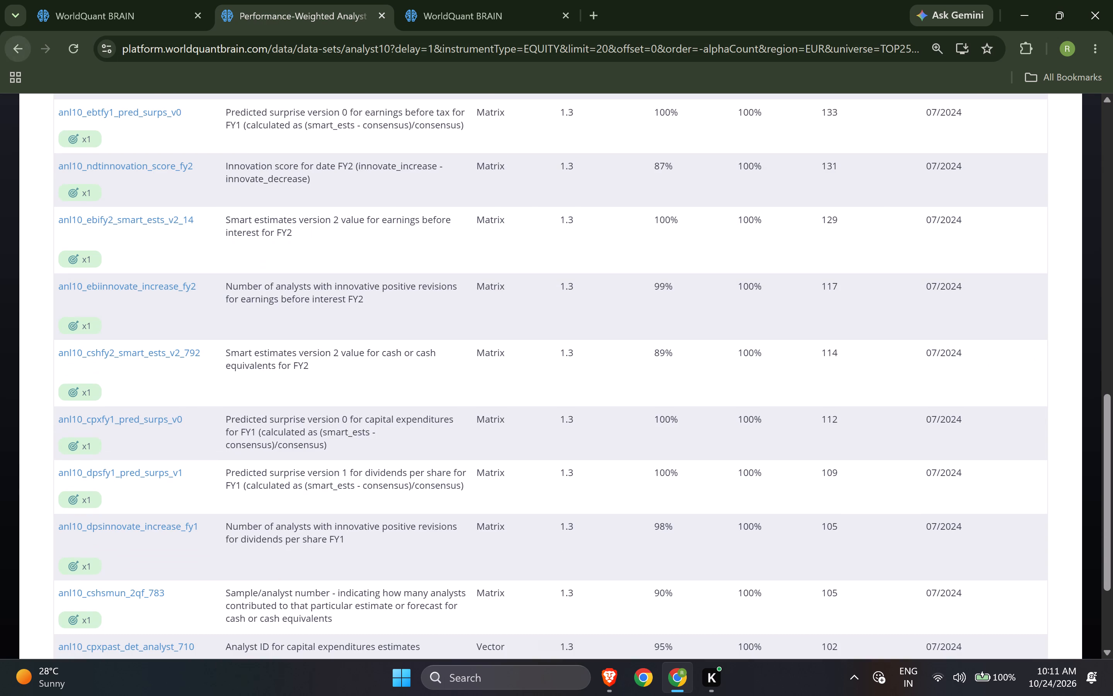
pyautogui.click(16, 39)
pyautogui.click(238, 229)
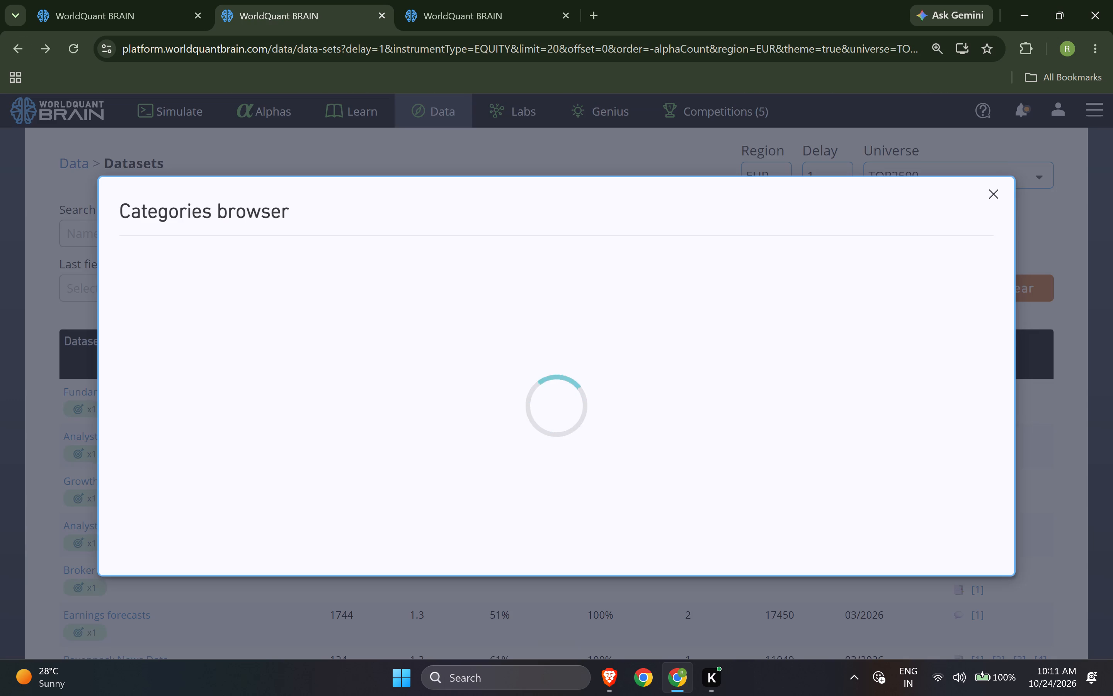
pyautogui.scroll(-2, 269, 556)
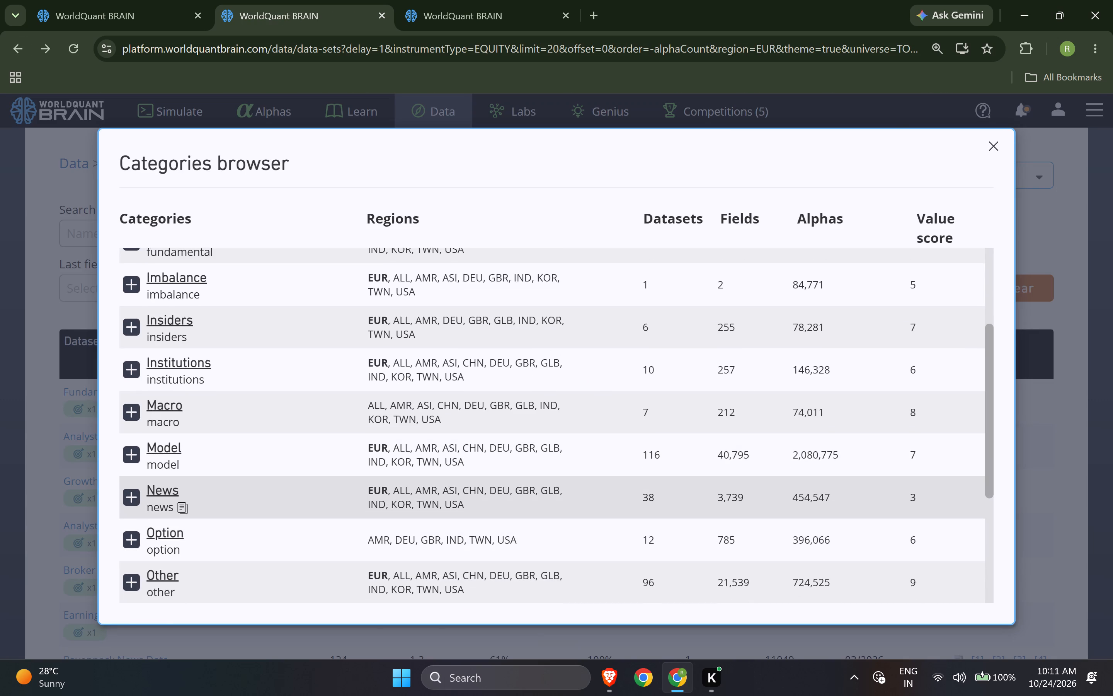
pyautogui.click(157, 490)
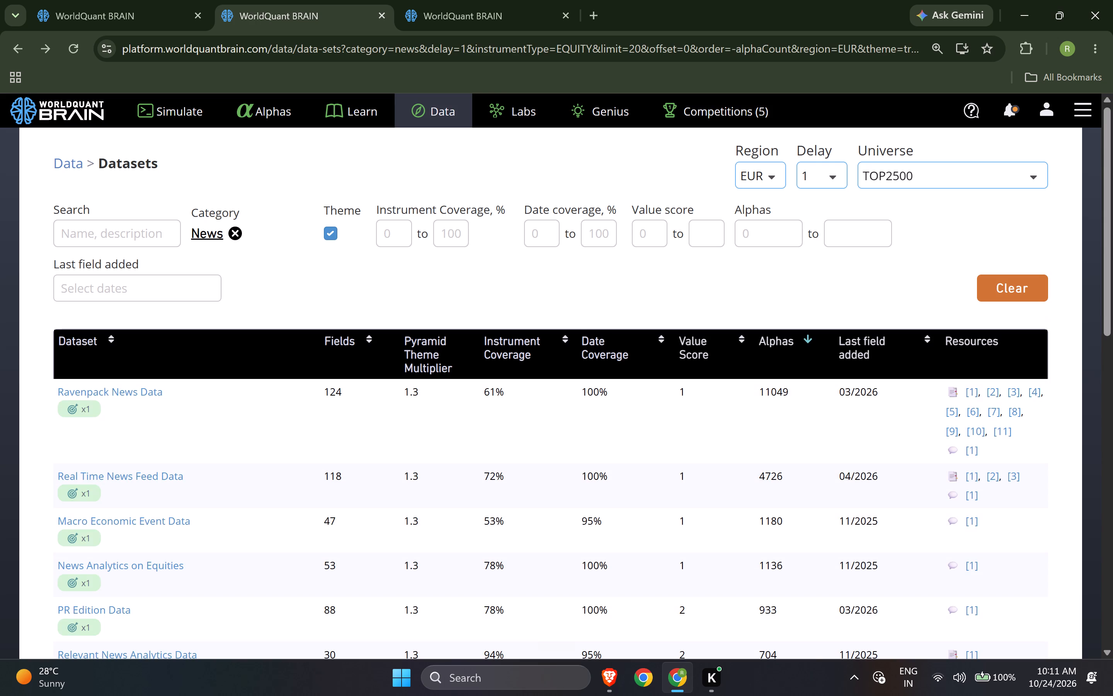
# From the News datasets sorted by most alphas, open Corporate Events Data and copy the field name mws59_event_fiscal_year.
pyautogui.click(768, 347)
pyautogui.click(768, 346)
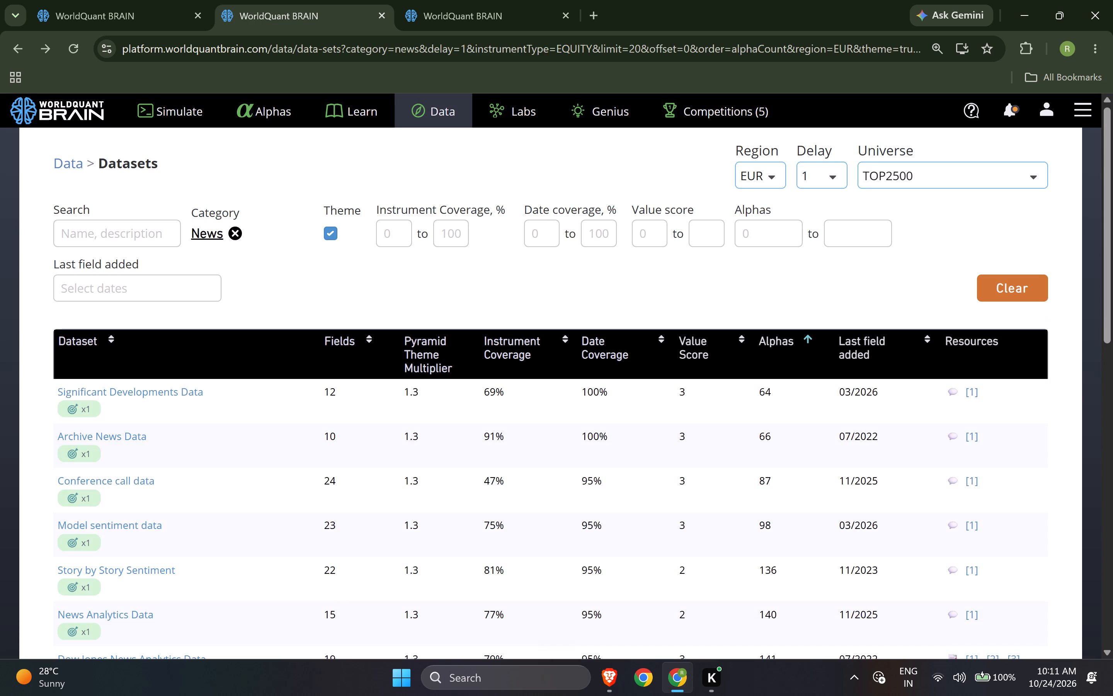
pyautogui.click(767, 346)
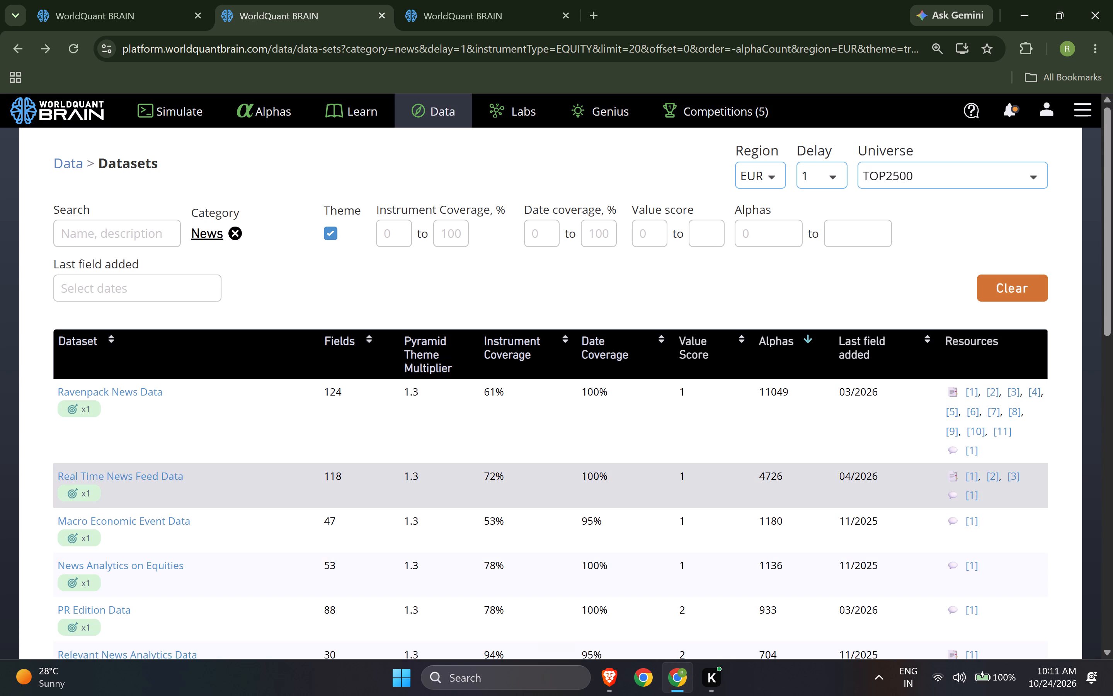
pyautogui.scroll(-2, 516, 493)
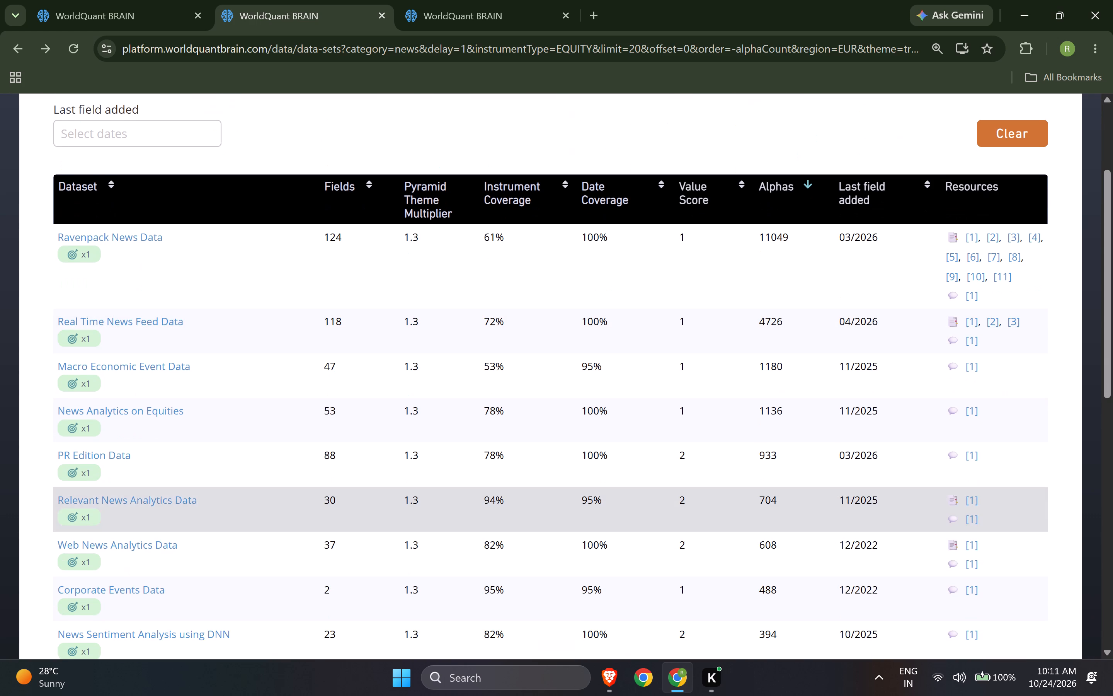
pyautogui.click(546, 601)
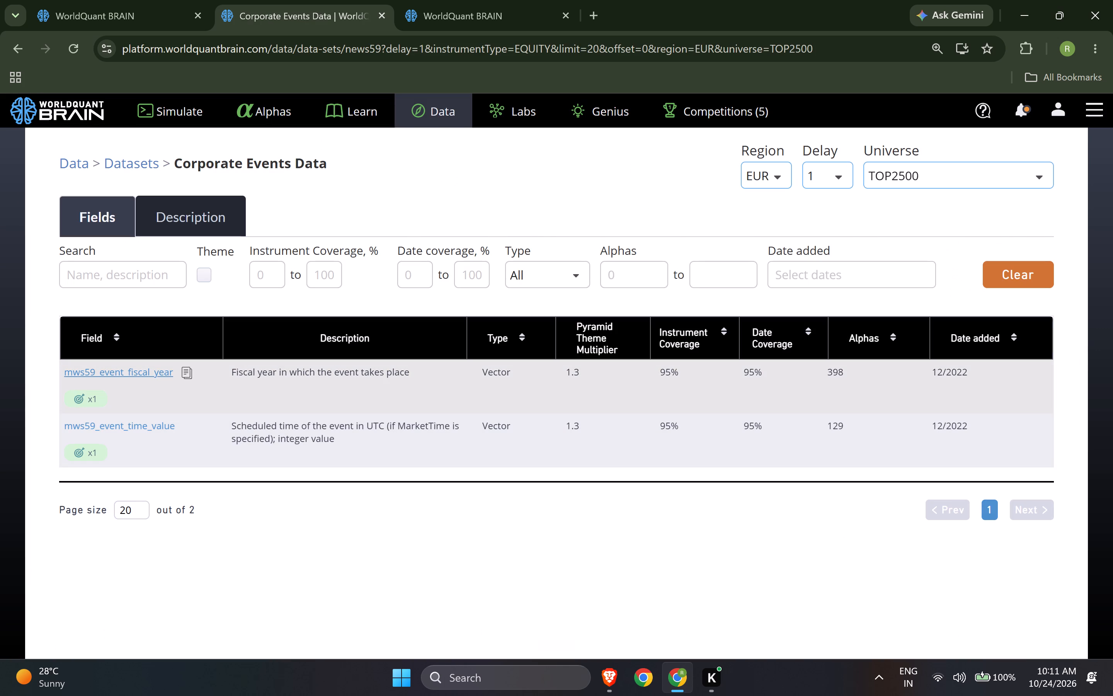
pyautogui.click(195, 372)
# Replace the data field in Simulation 1's ts_arg_max expression with mws59_event_fiscal_year and run a full simulation.
pyautogui.click(100, 0)
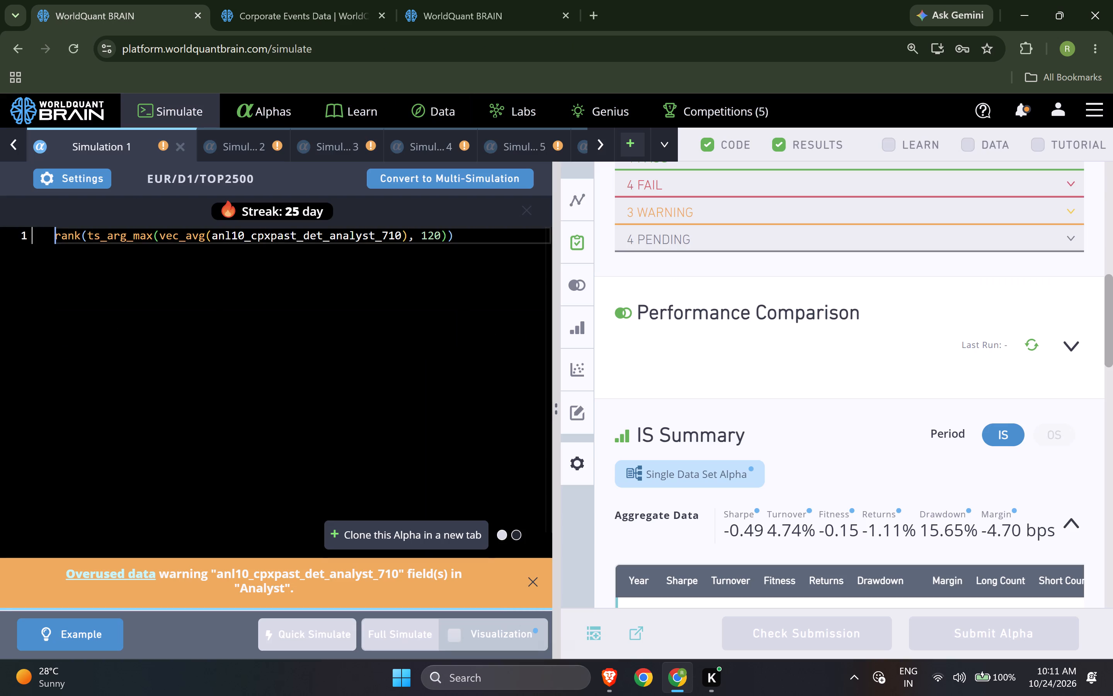
pyautogui.doubleClick(257, 235)
pyautogui.hotkey('ctrl', 'v')
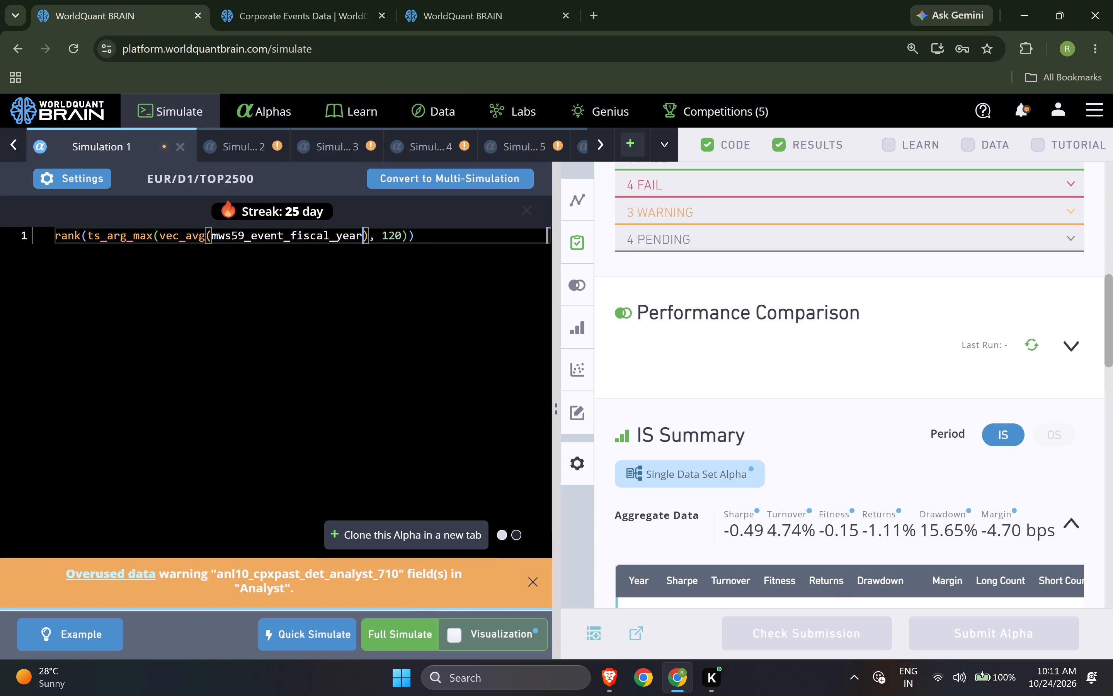
pyautogui.click(398, 642)
# Replace the data field in Simulation 2's ts_arg_min expression with mws59_event_fiscal_year and run a full simulation.
pyautogui.click(255, 140)
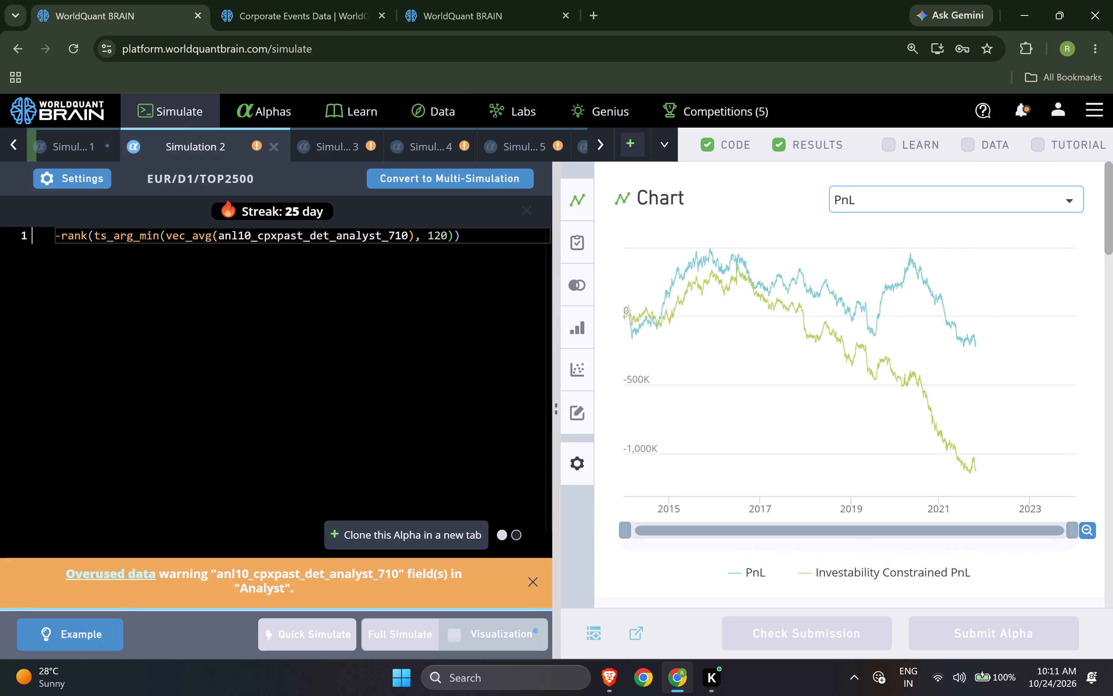
pyautogui.doubleClick(293, 240)
pyautogui.hotkey('ctrl', 'v')
pyautogui.click(408, 633)
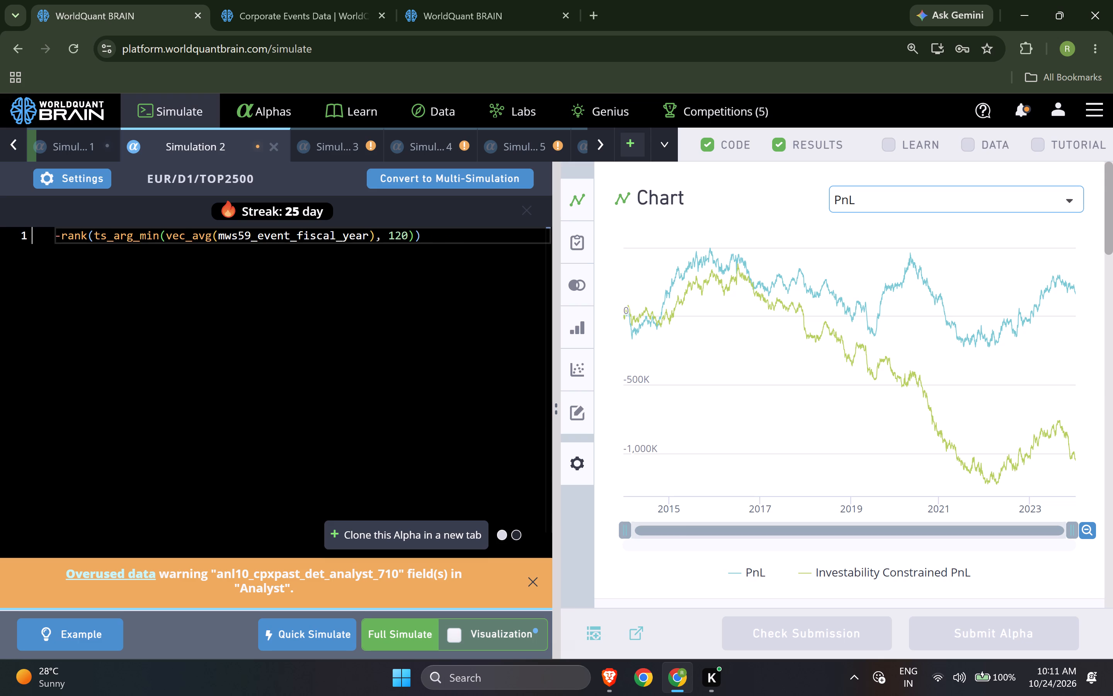
# Replace the data field in Simulation 3's ts_av_diff expression with mws59_event_fiscal_year and run a full simulation.
pyautogui.click(322, 145)
pyautogui.doubleClick(311, 241)
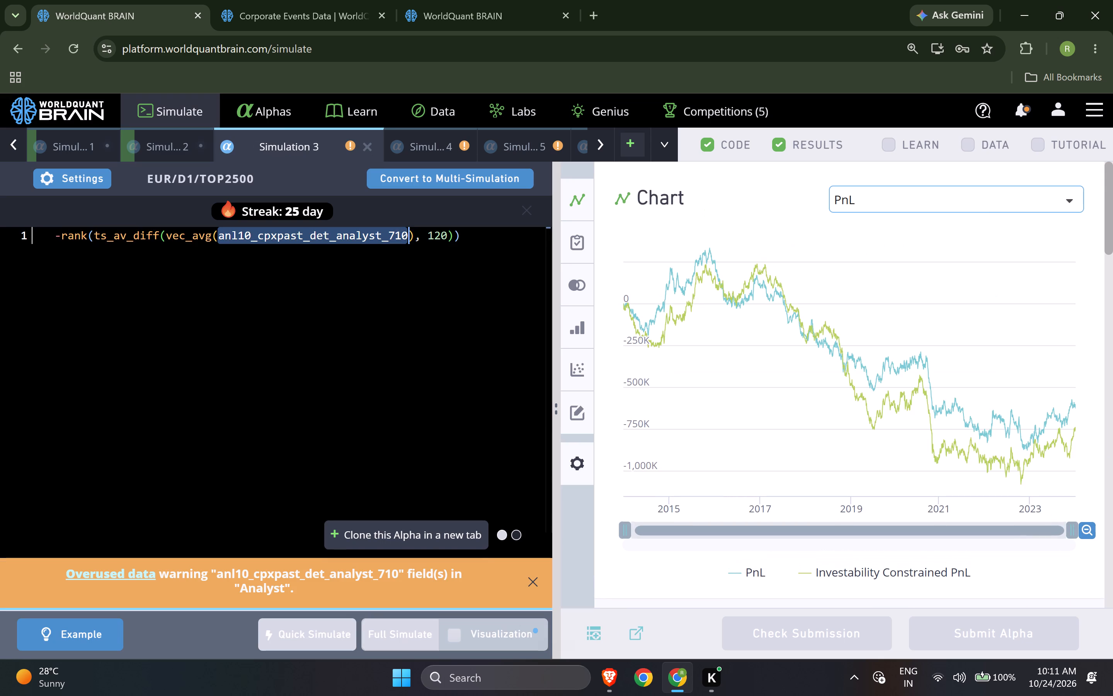
pyautogui.hotkey('ctrl', 'v')
pyautogui.click(412, 619)
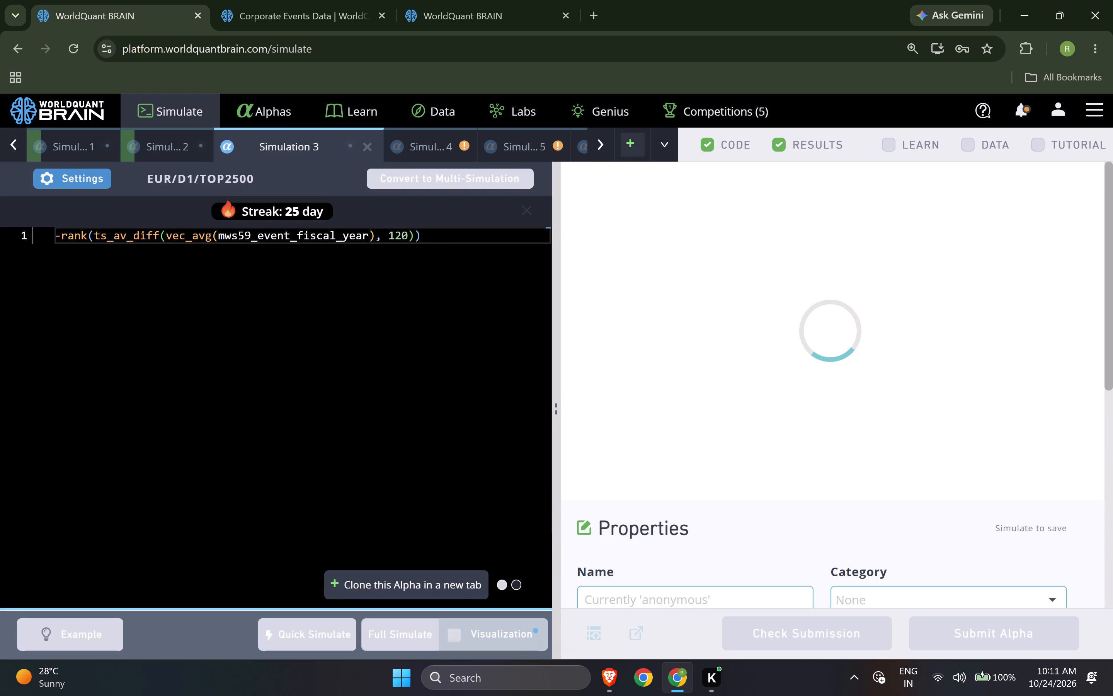
# Replace the data field in Simulation 4's ts_backfill expression with mws59_event_fiscal_year and run a full simulation.
pyautogui.click(431, 159)
pyautogui.click(410, 143)
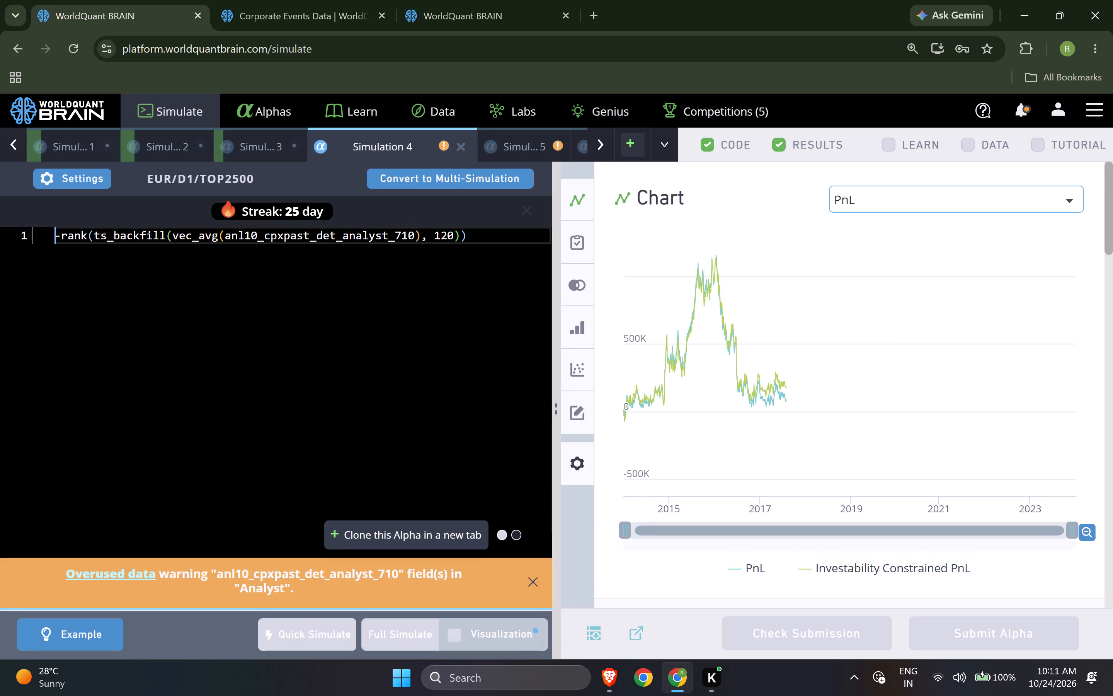
pyautogui.doubleClick(317, 237)
pyautogui.hotkey('ctrl', 'v')
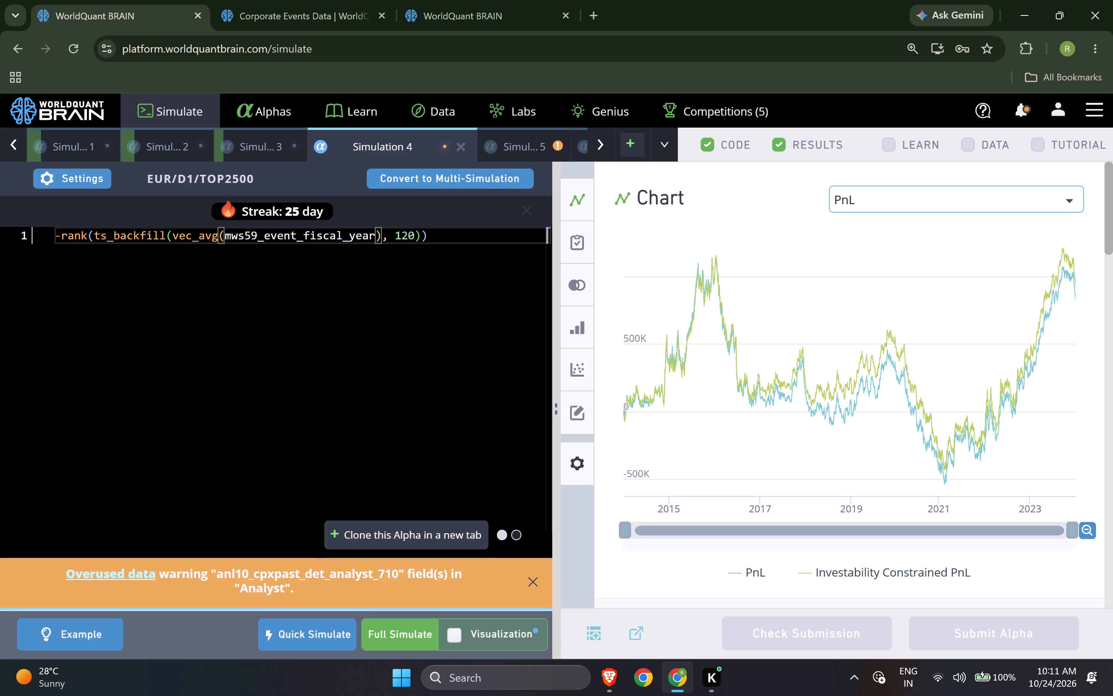
pyautogui.click(419, 638)
# Replace the data field in Simulation 5's ts_rank expression with mws59_event_fiscal_year and run a full simulation.
pyautogui.click(526, 155)
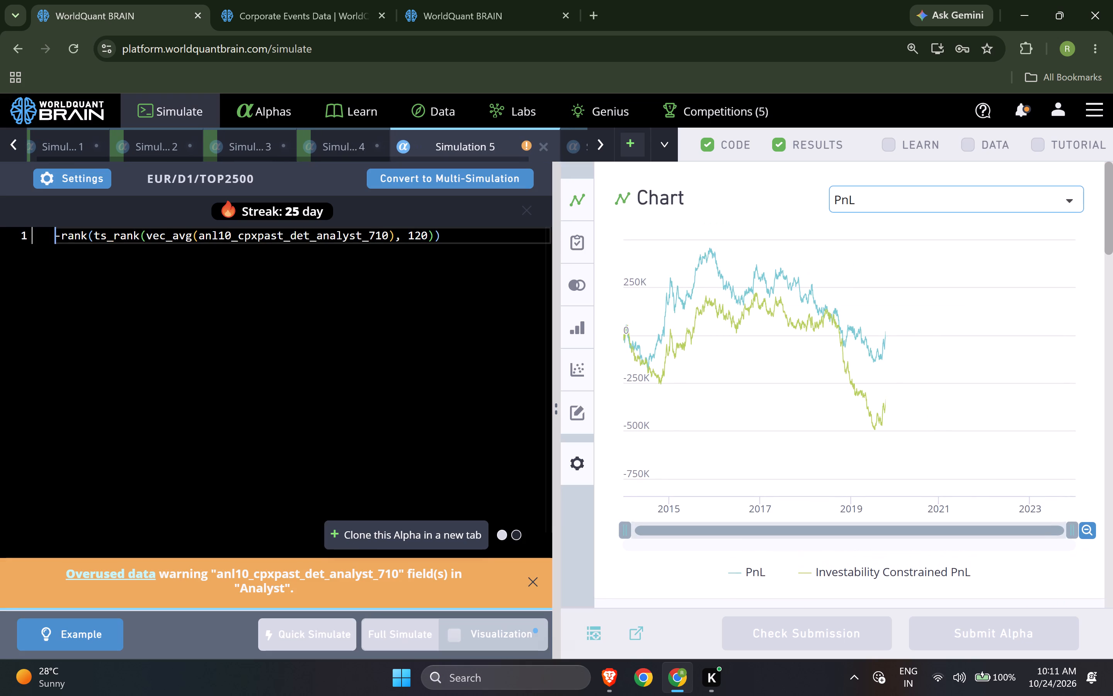
pyautogui.doubleClick(311, 242)
pyautogui.hotkey('ctrl', 'v')
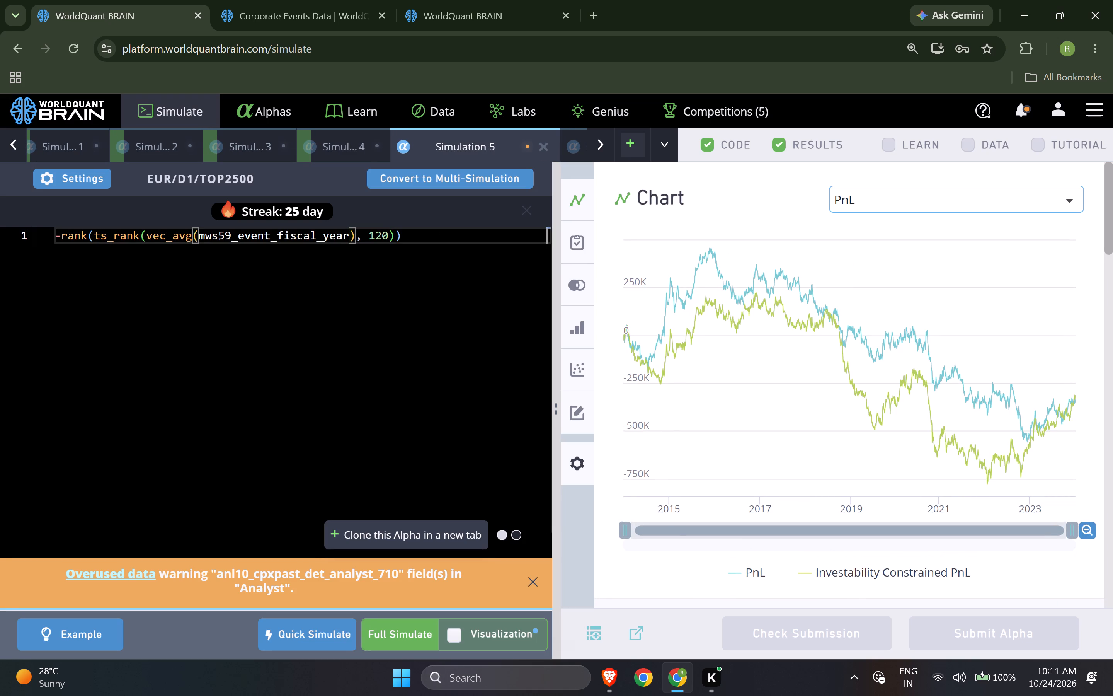
pyautogui.click(415, 630)
# Replace the data field in Simulation 6's ts_scale expression with mws59_event_fiscal_year and run a full simulation.
pyautogui.click(591, 147)
pyautogui.click(520, 157)
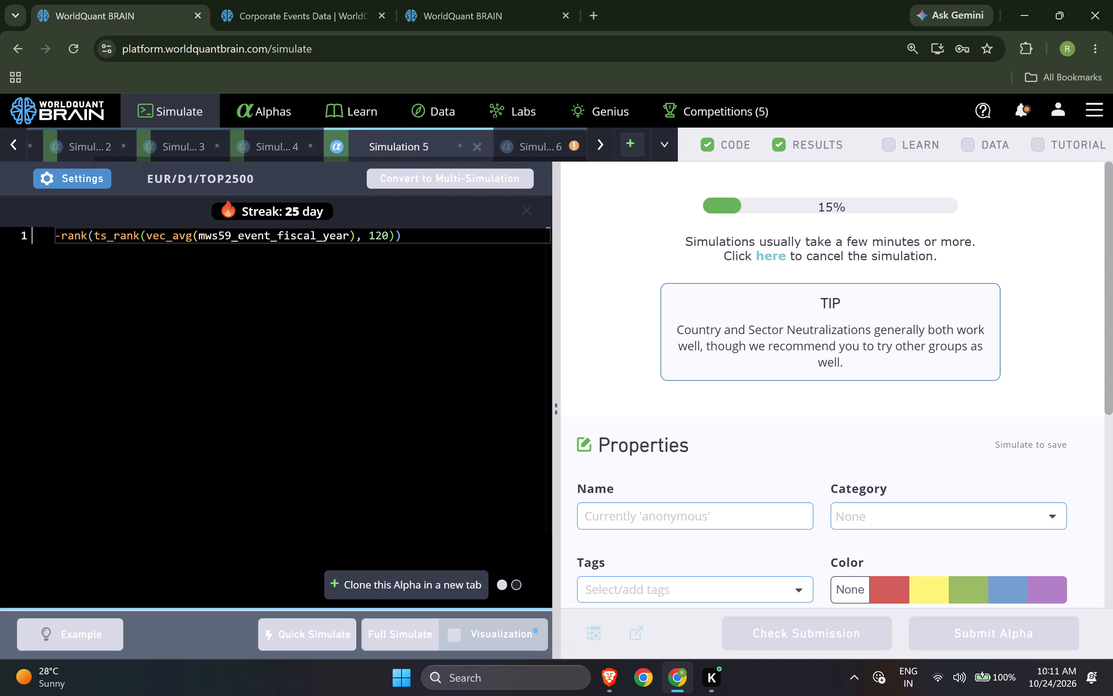
pyautogui.click(532, 136)
pyautogui.doubleClick(294, 236)
pyautogui.hotkey('ctrl', 'v')
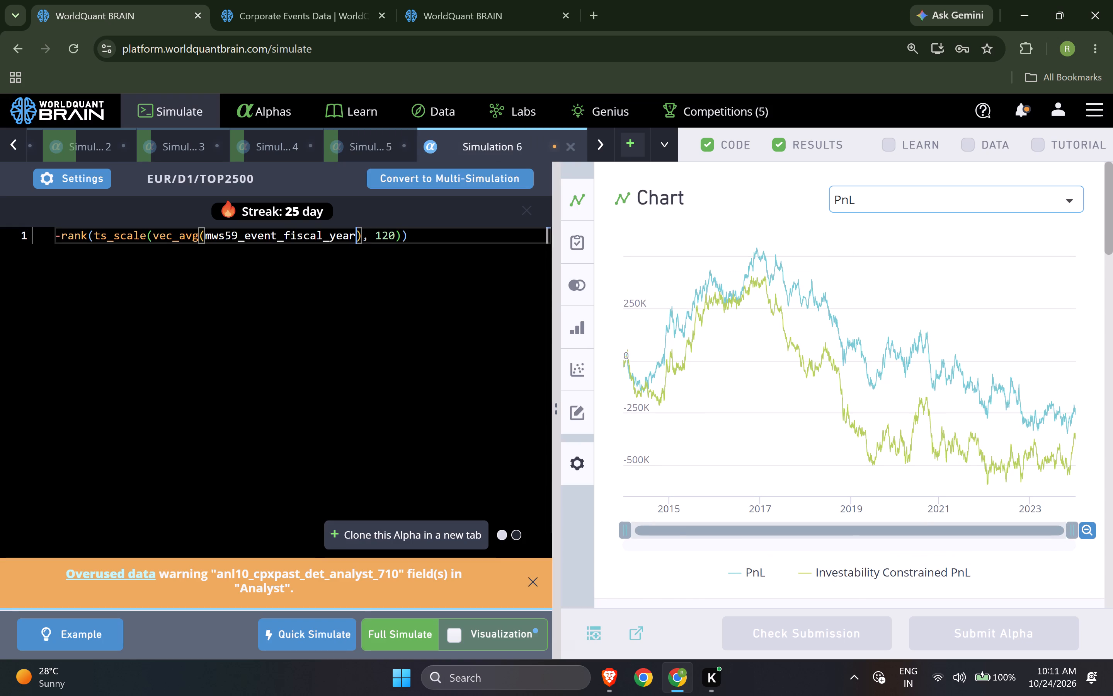
pyautogui.click(408, 648)
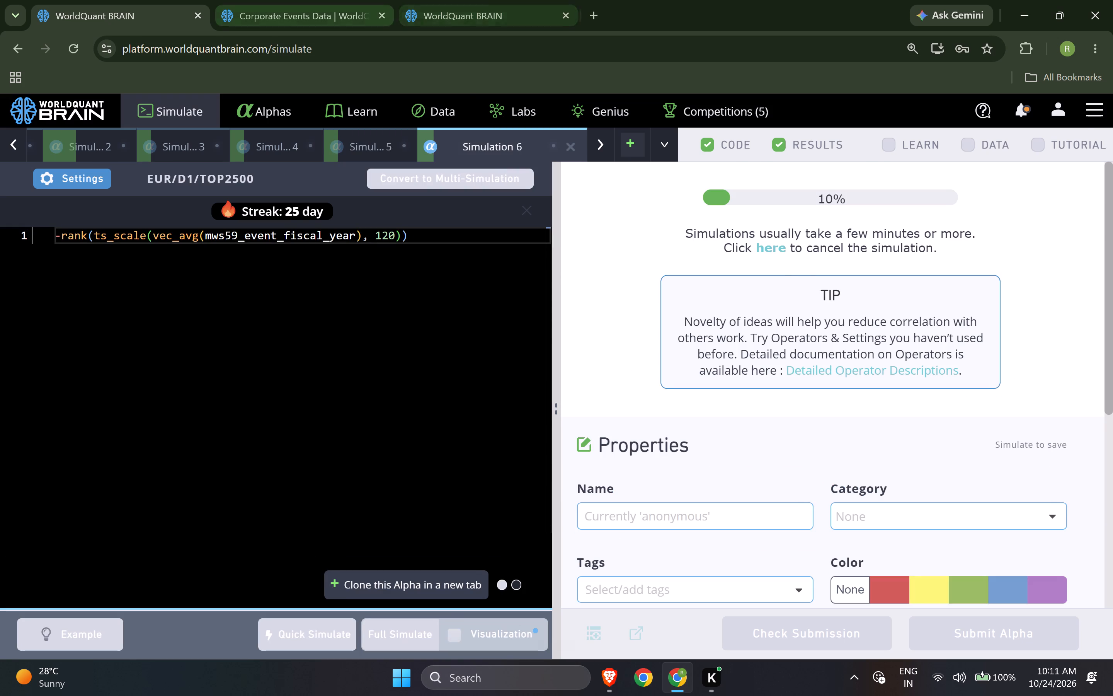
# Switch to the TWN super alpha page and run a full simulation of Super Simulation 4.
pyautogui.click(335, 2)
pyautogui.click(468, 0)
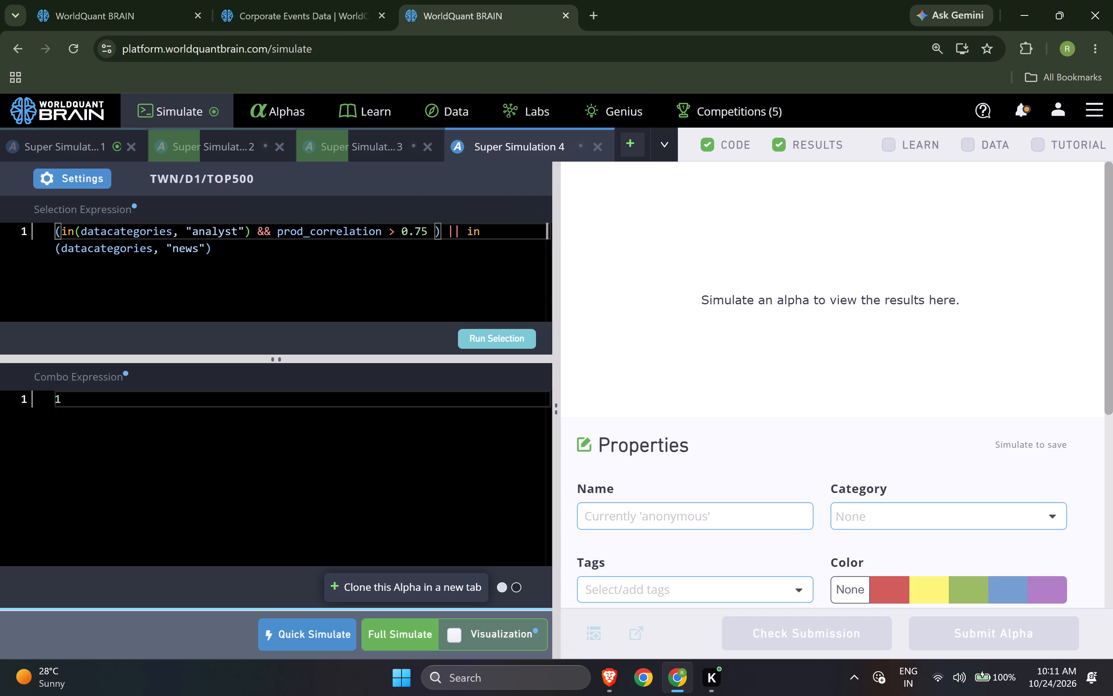
pyautogui.click(60, 171)
pyautogui.click(60, 171)
pyautogui.click(395, 641)
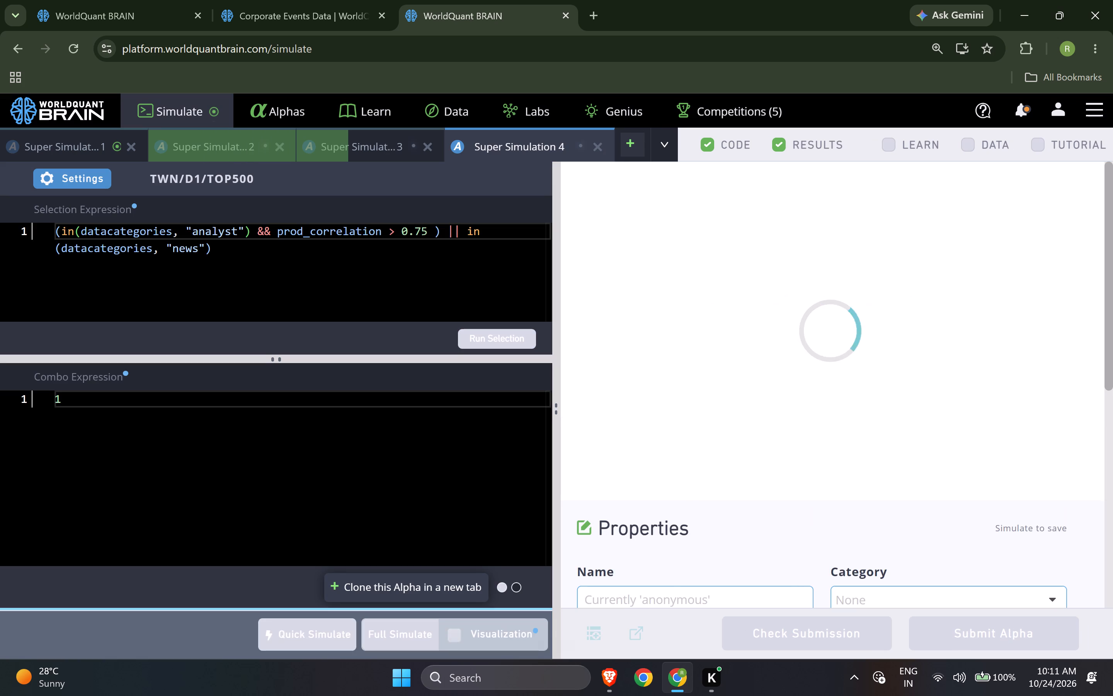
# Clone the super alpha into Super Simulation 5, set its neutralization to Slow Factors, and run a full simulation.
pyautogui.click(420, 578)
pyautogui.click(101, 176)
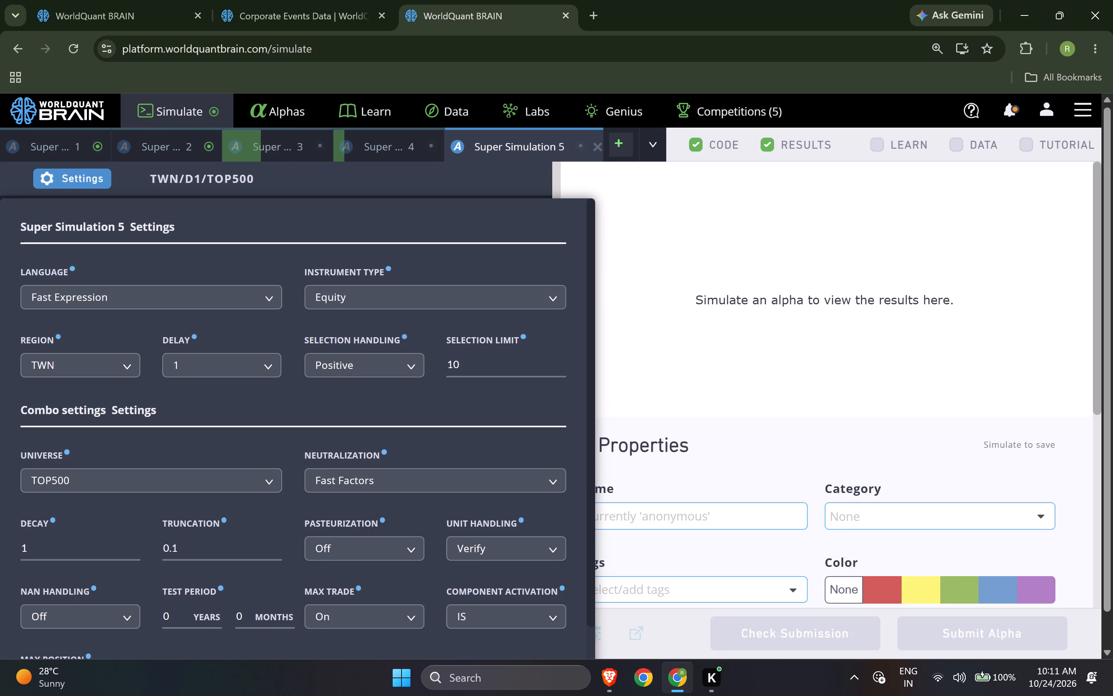
pyautogui.click(359, 473)
pyautogui.click(367, 631)
pyautogui.scroll(-4, 373, 632)
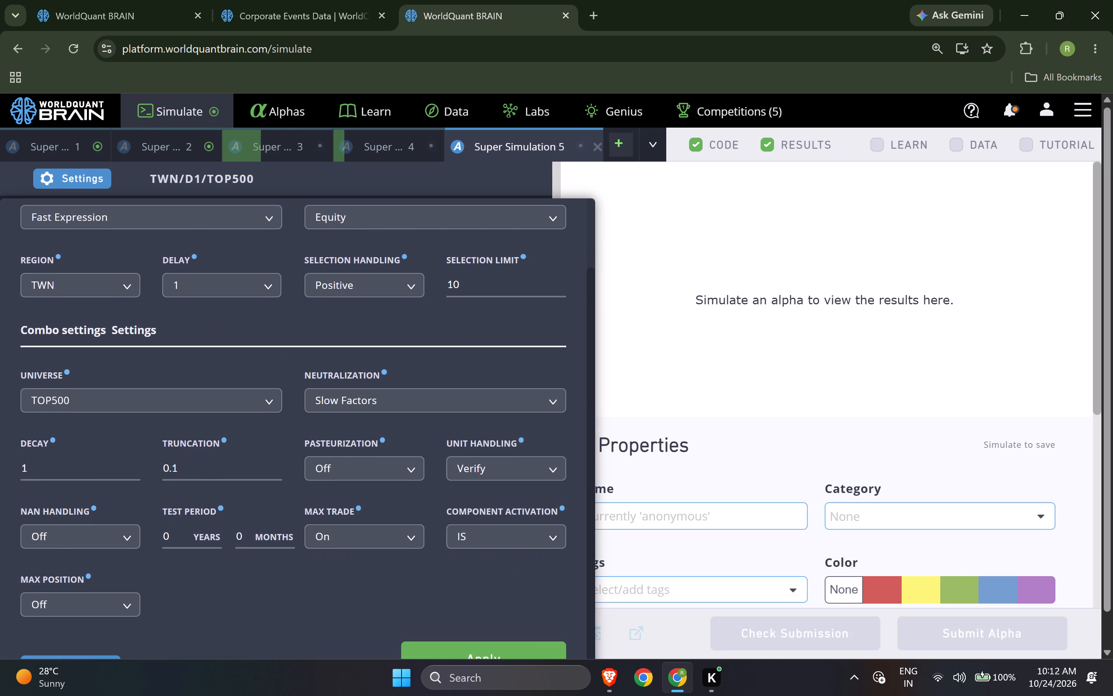
pyautogui.click(528, 651)
pyautogui.click(425, 625)
pyautogui.click(430, 602)
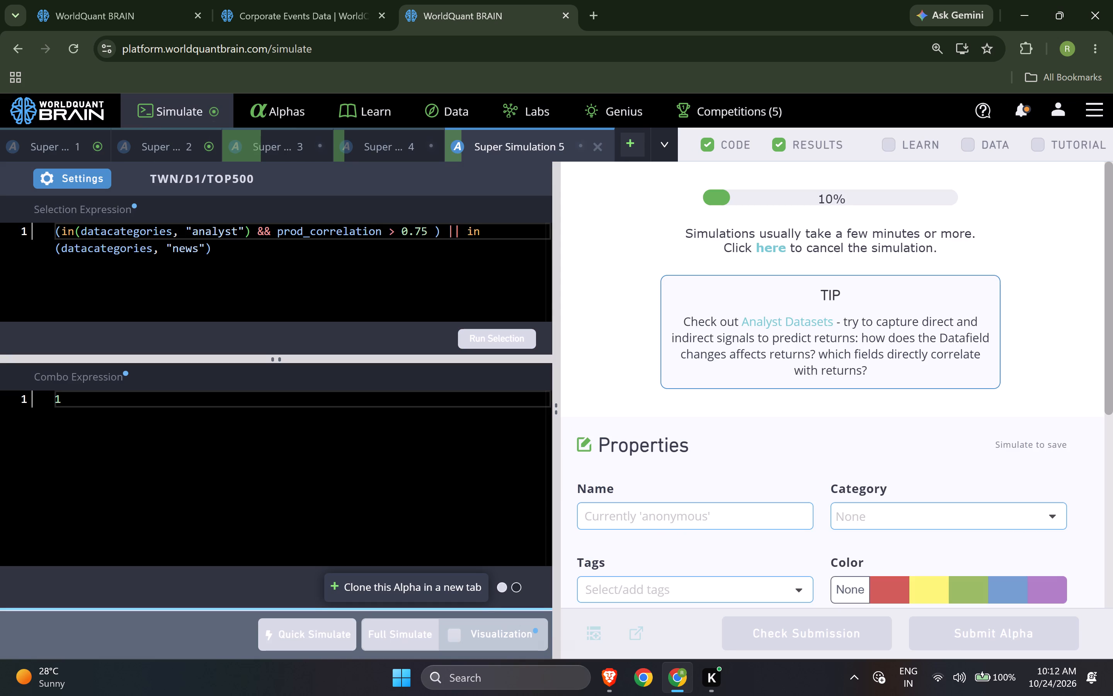
# Clone the super alpha into Super Simulation 6 and apply Slow + Fast Factors as its neutralization.
pyautogui.click(403, 576)
pyautogui.click(89, 186)
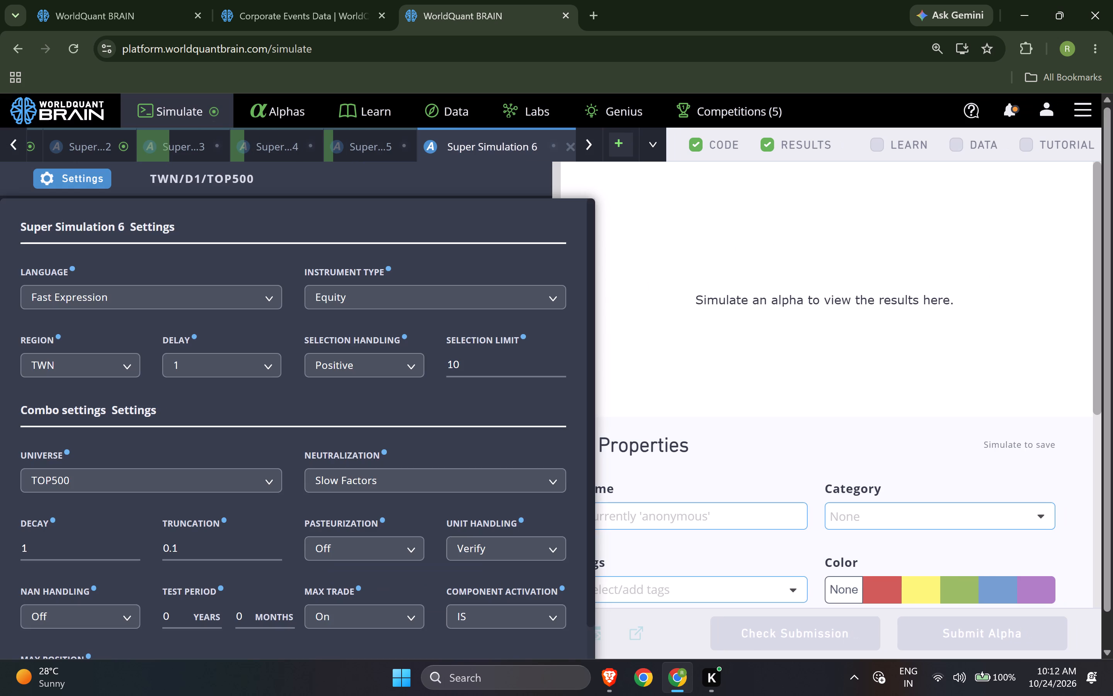
pyautogui.click(342, 476)
pyautogui.scroll(-3, 347, 522)
pyautogui.click(391, 644)
pyautogui.scroll(-3, 393, 641)
pyautogui.click(441, 638)
pyautogui.click(442, 641)
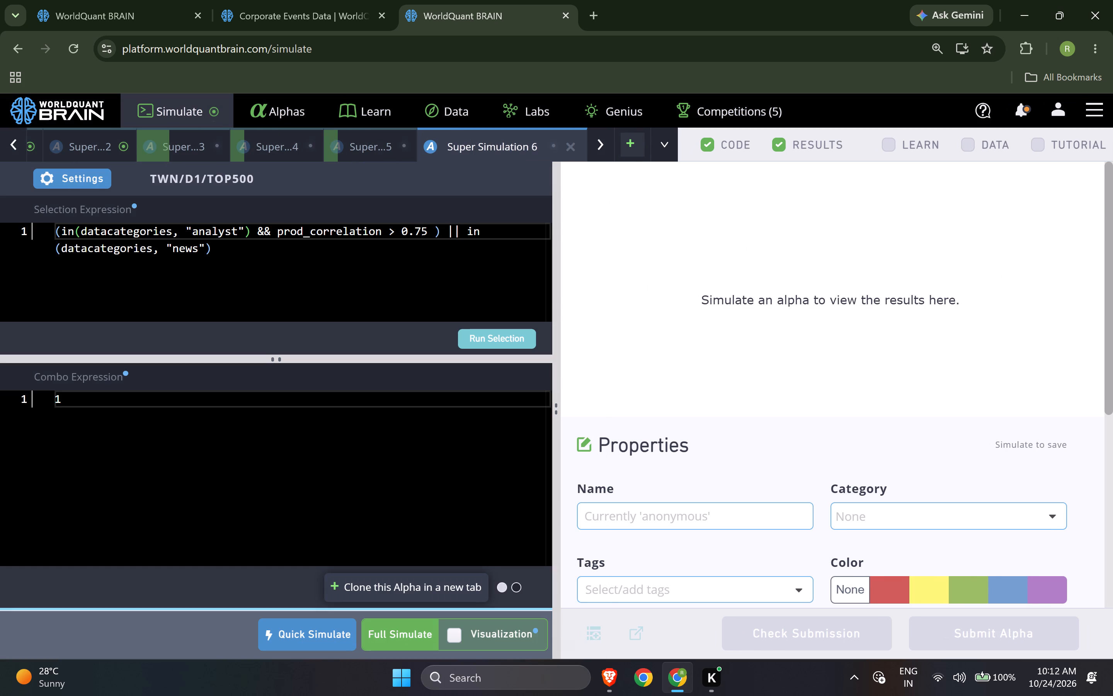
# Review the passed IS tests of Super Simulation 2 and Super Simulation 1.
pyautogui.click(660, 153)
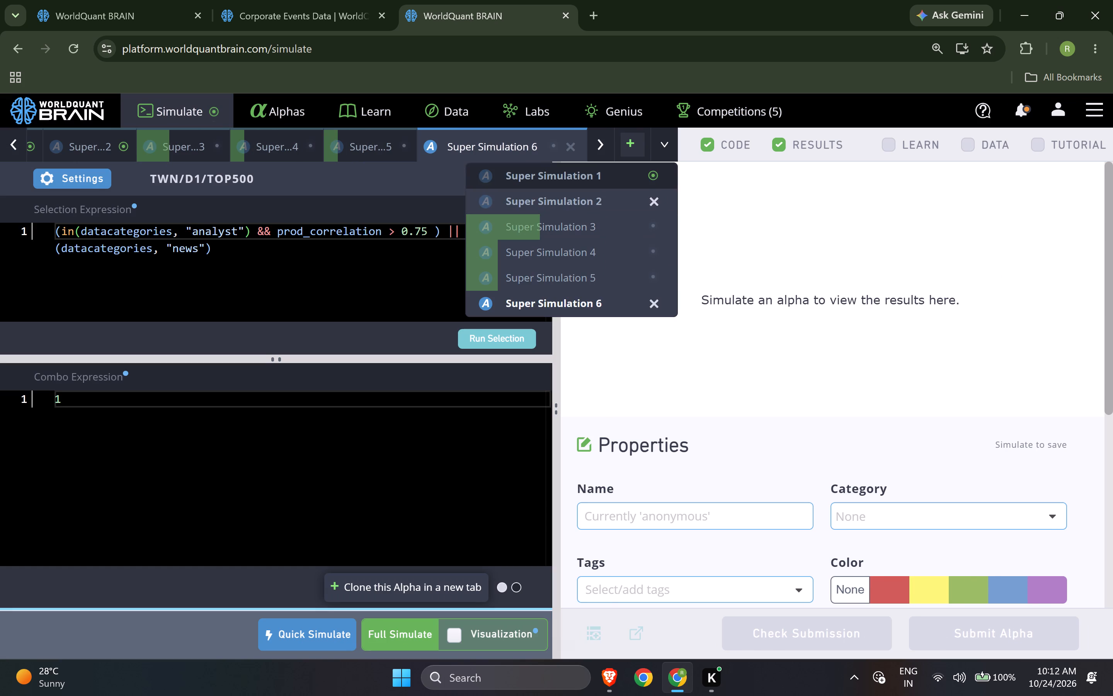
pyautogui.click(606, 196)
pyautogui.click(392, 473)
pyautogui.scroll(-4, 844, 394)
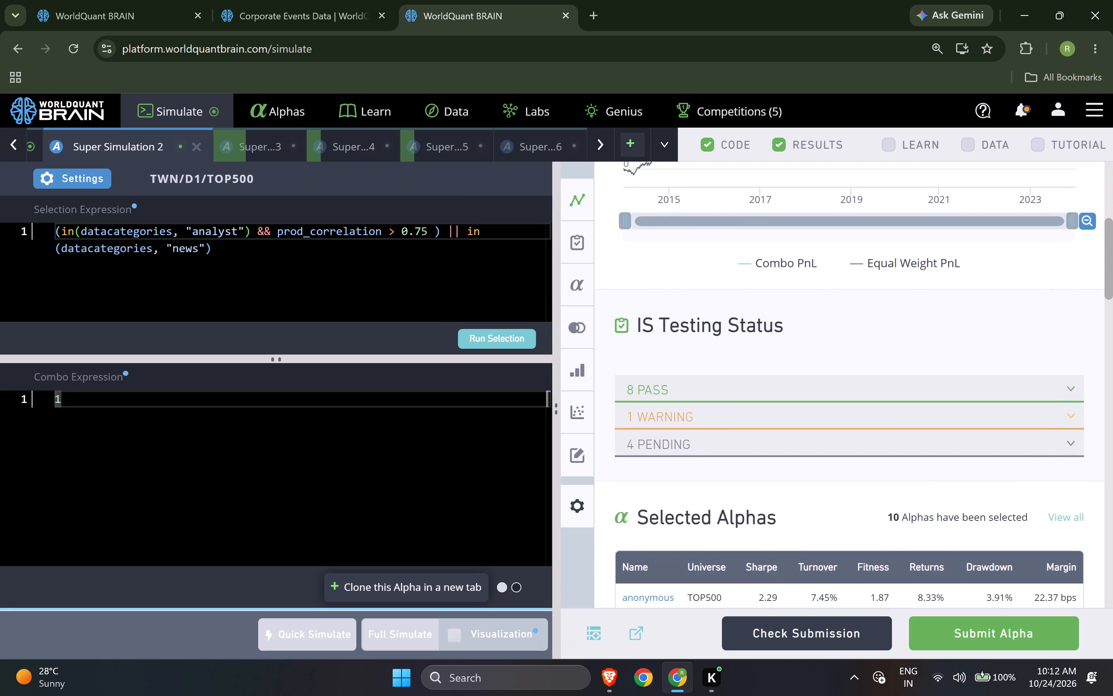
pyautogui.click(770, 389)
pyautogui.click(22, 155)
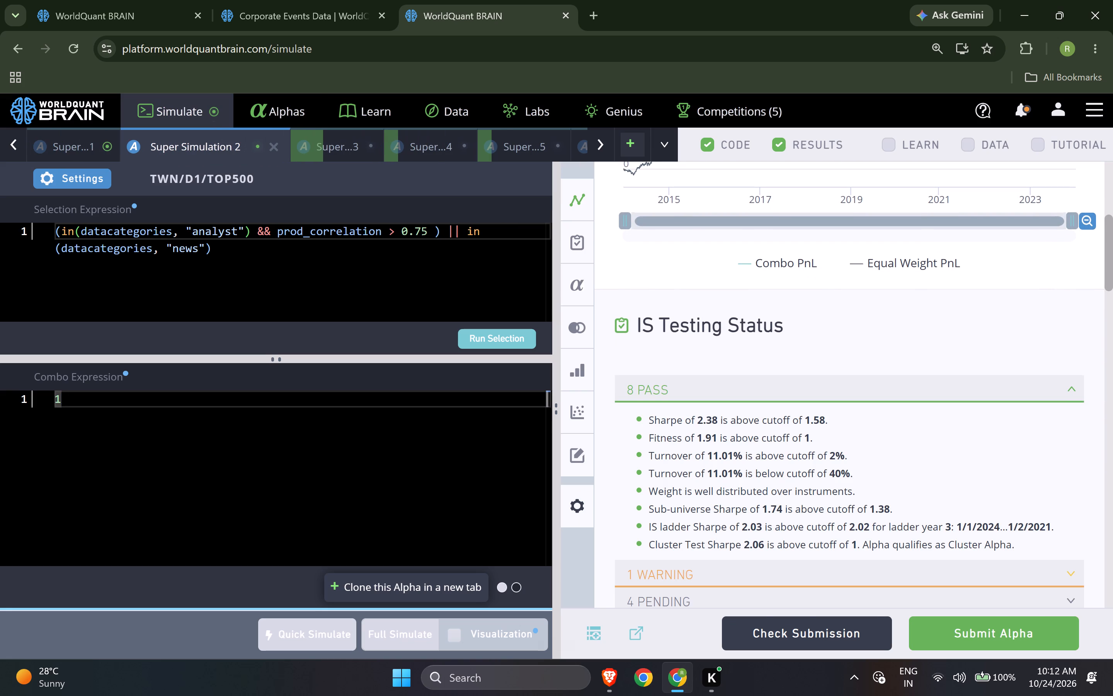
pyautogui.click(99, 147)
pyautogui.scroll(4, 655, 363)
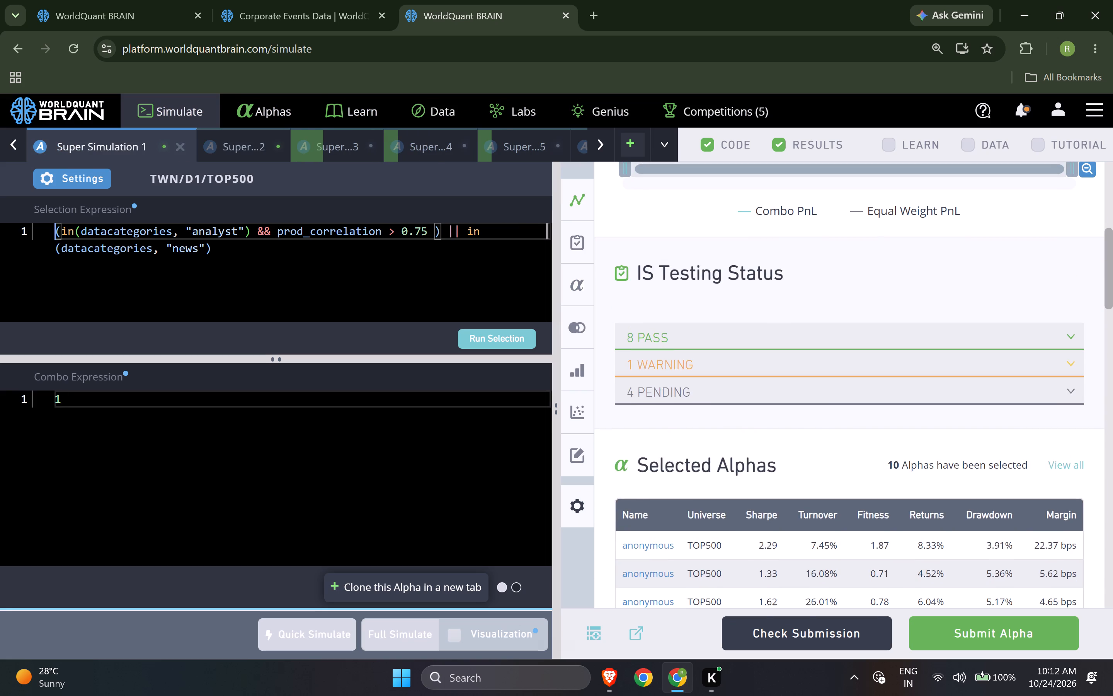
pyautogui.click(654, 337)
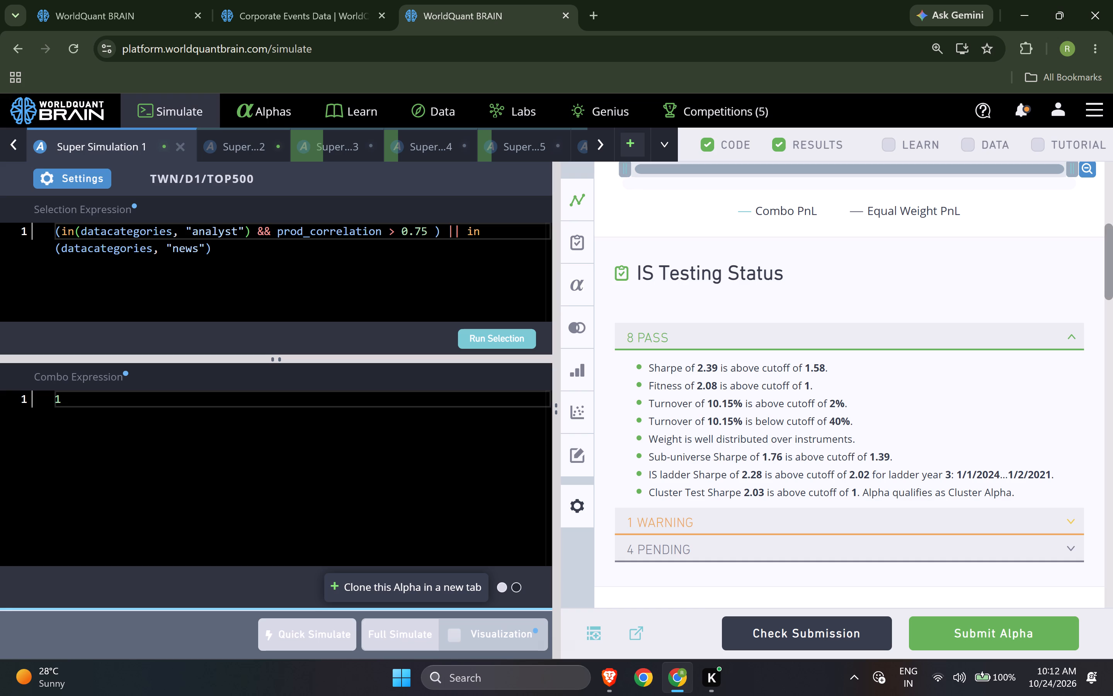
# Fill Super Simulation 1's Selection and Combo Expression descriptions with the notice sentence saying short descriptions are required to submit this SuperAlpha.
pyautogui.moveTo(1111, 280); pyautogui.dragTo(1108, 642)
pyautogui.moveTo(791, 362); pyautogui.dragTo(643, 353)
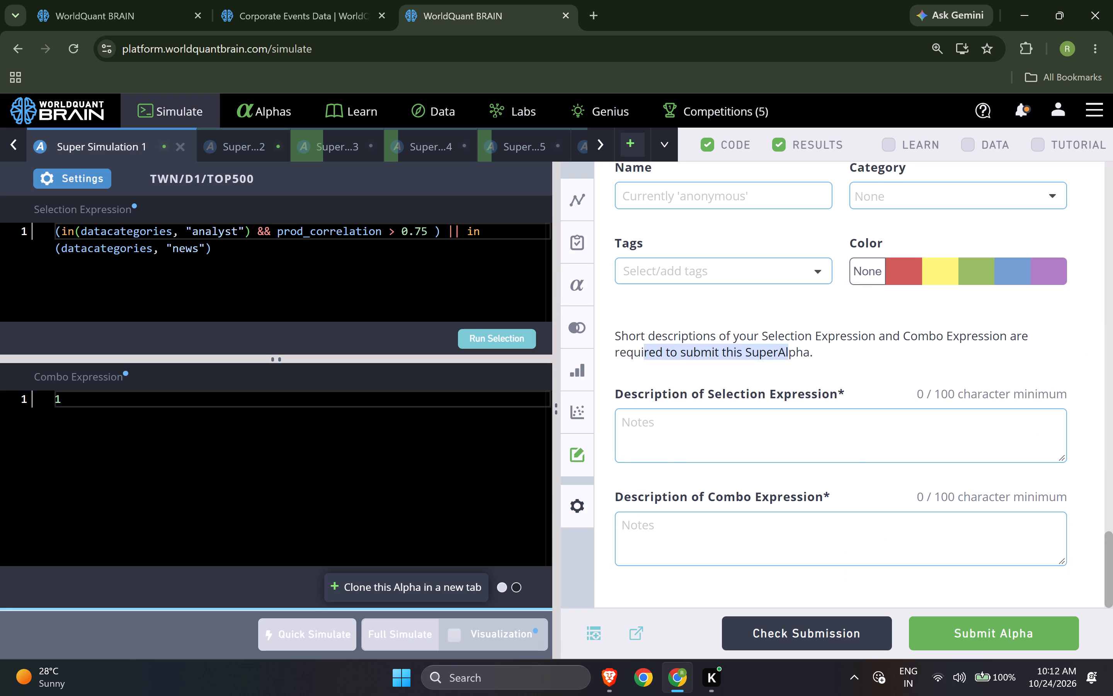
pyautogui.moveTo(643, 353); pyautogui.dragTo(636, 349)
pyautogui.click(698, 361)
pyautogui.moveTo(816, 354); pyautogui.dragTo(608, 340)
pyautogui.hotkey('ctrl', 'c')
pyautogui.click(772, 437)
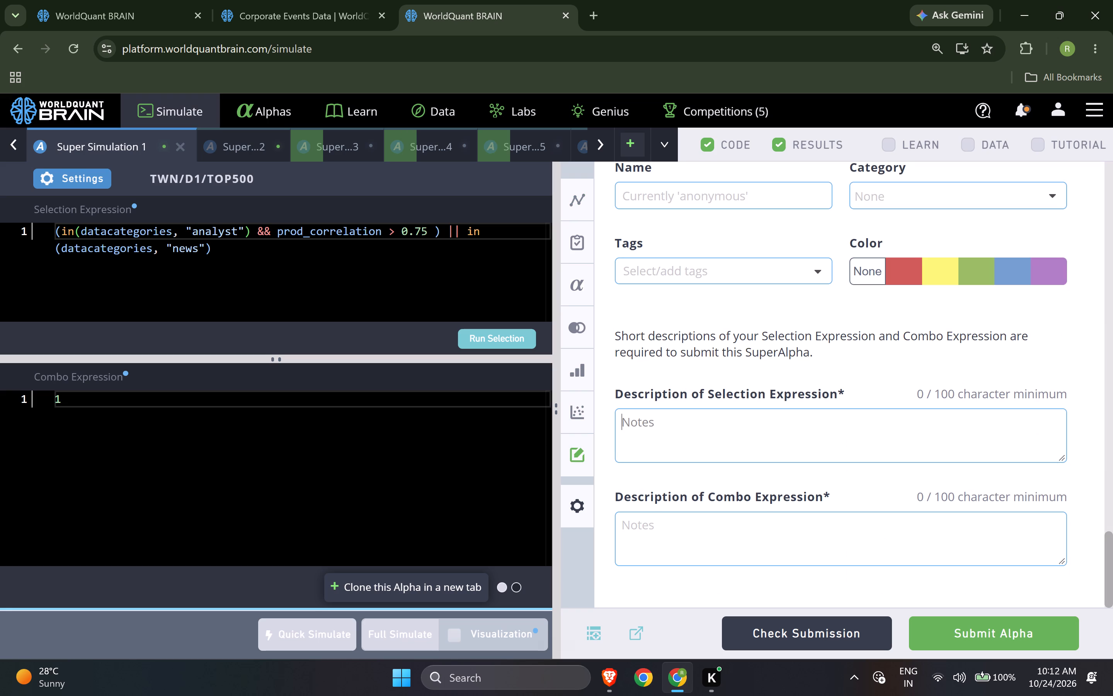
pyautogui.hotkey('ctrl', 'v')
pyautogui.click(804, 532)
pyautogui.hotkey('ctrl', 'v')
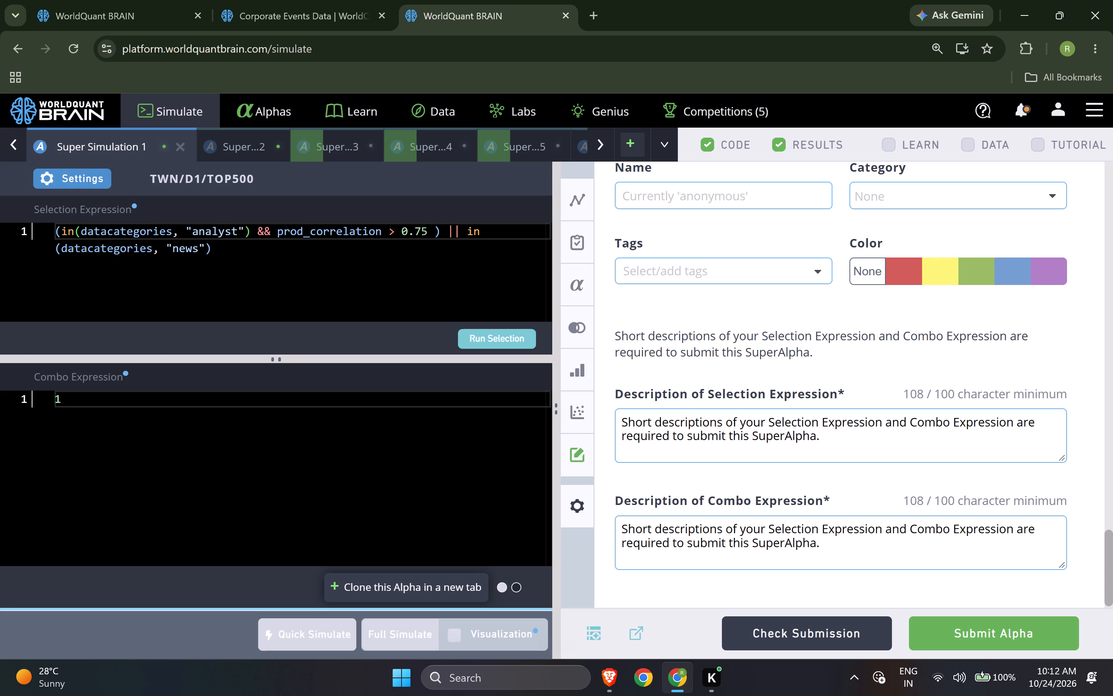
# Run the submission check on Super Simulation 1 and examine its IS testing status.
pyautogui.click(802, 635)
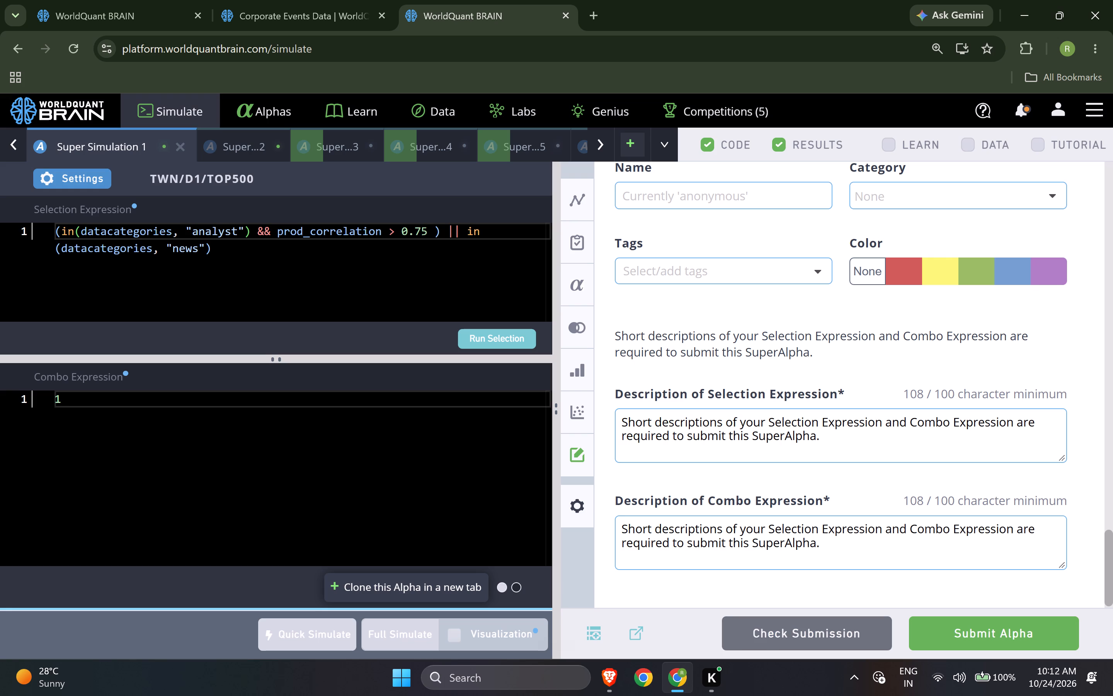
pyautogui.click(803, 626)
pyautogui.click(845, 646)
pyautogui.click(849, 556)
pyautogui.scroll(6, 848, 555)
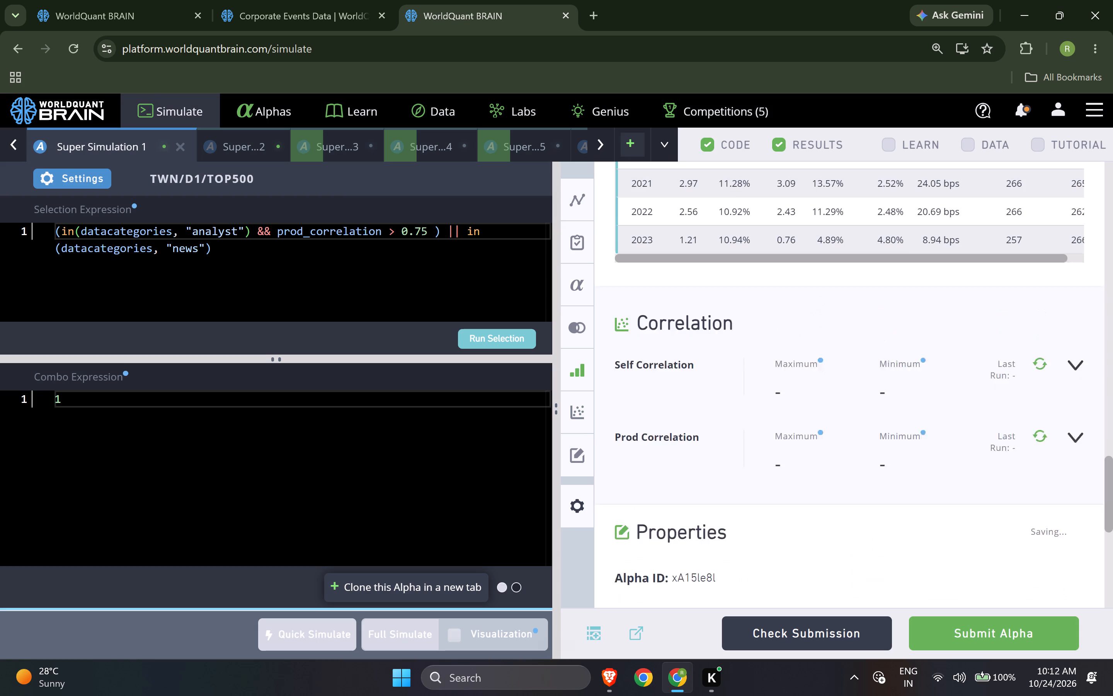
pyautogui.click(849, 642)
pyautogui.click(847, 640)
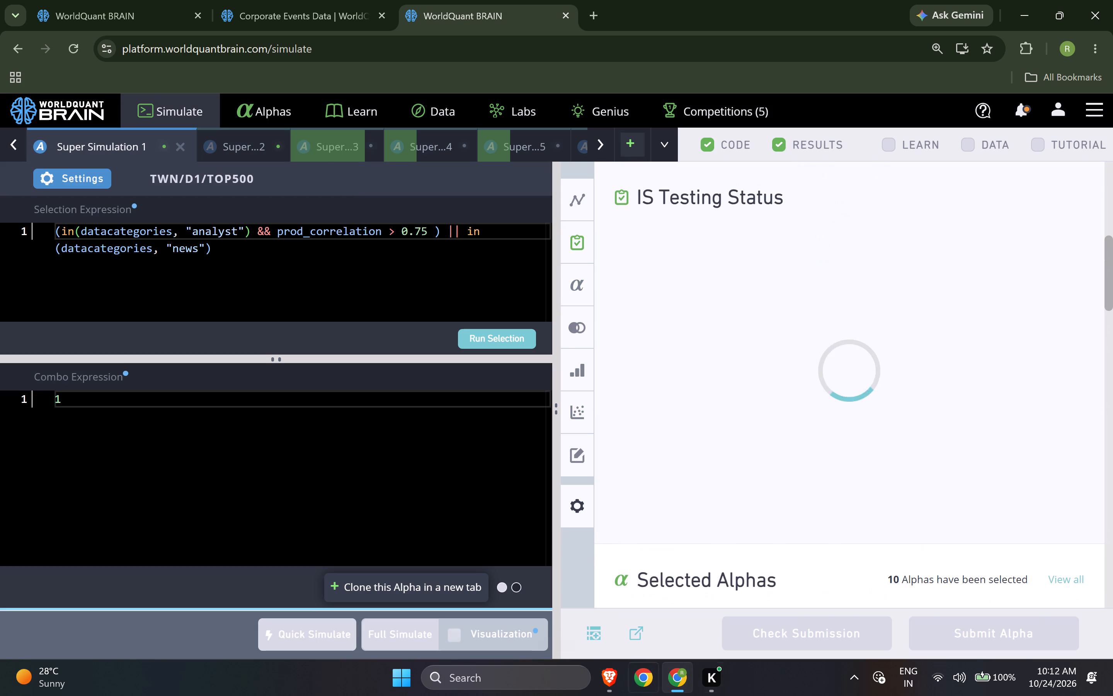
pyautogui.click(116, 0)
pyautogui.click(419, 0)
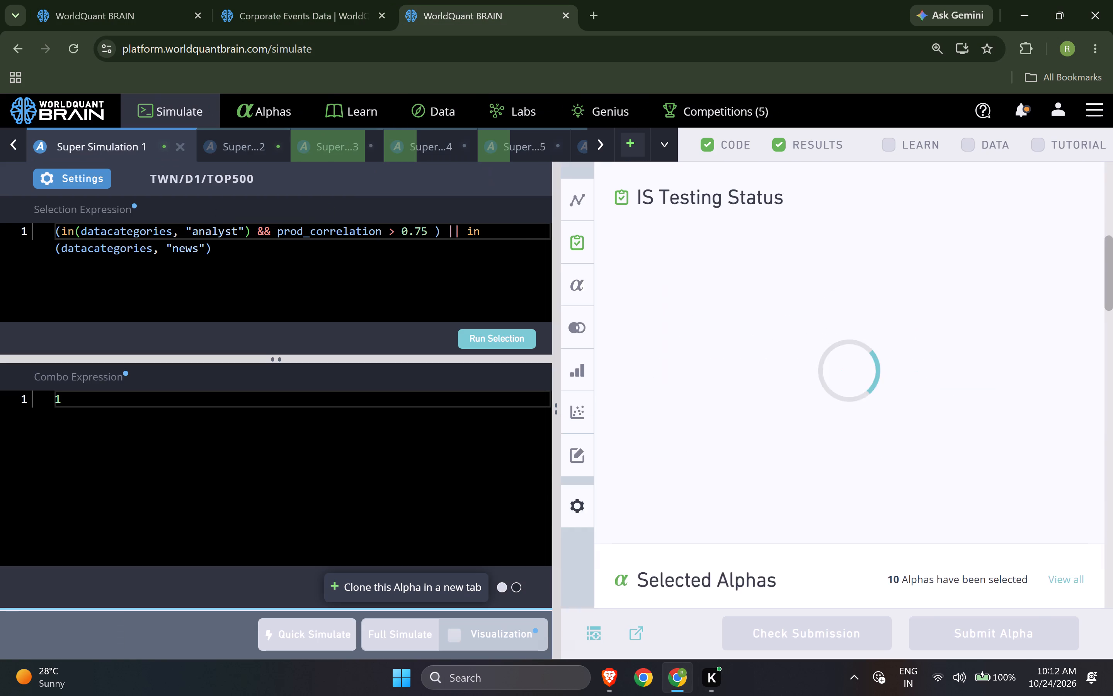
pyautogui.click(733, 477)
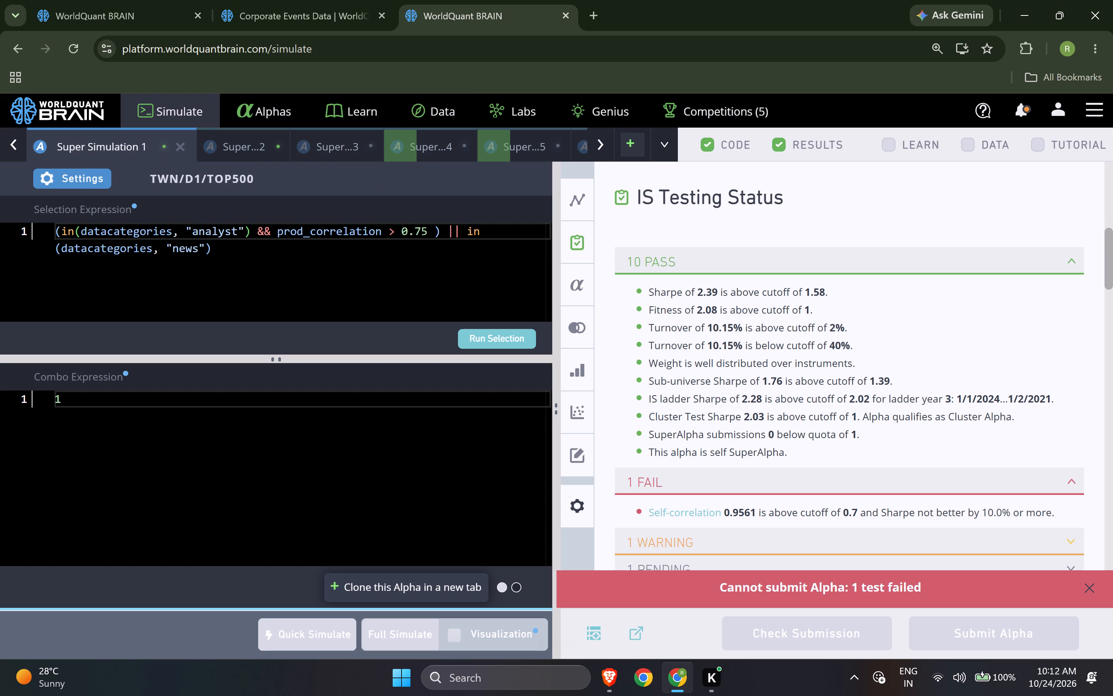
# Expand Super Simulation 3's passed IS tests and run a full simulation of Super Simulation 6.
pyautogui.click(340, 142)
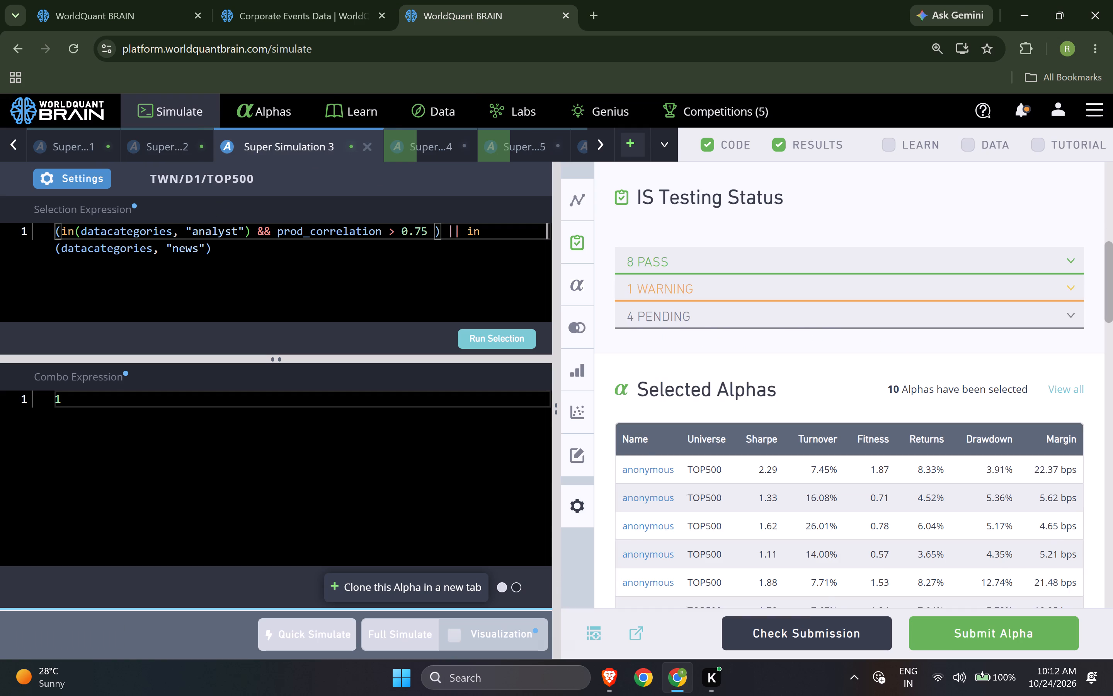
pyautogui.click(832, 267)
pyautogui.click(662, 148)
pyautogui.click(617, 302)
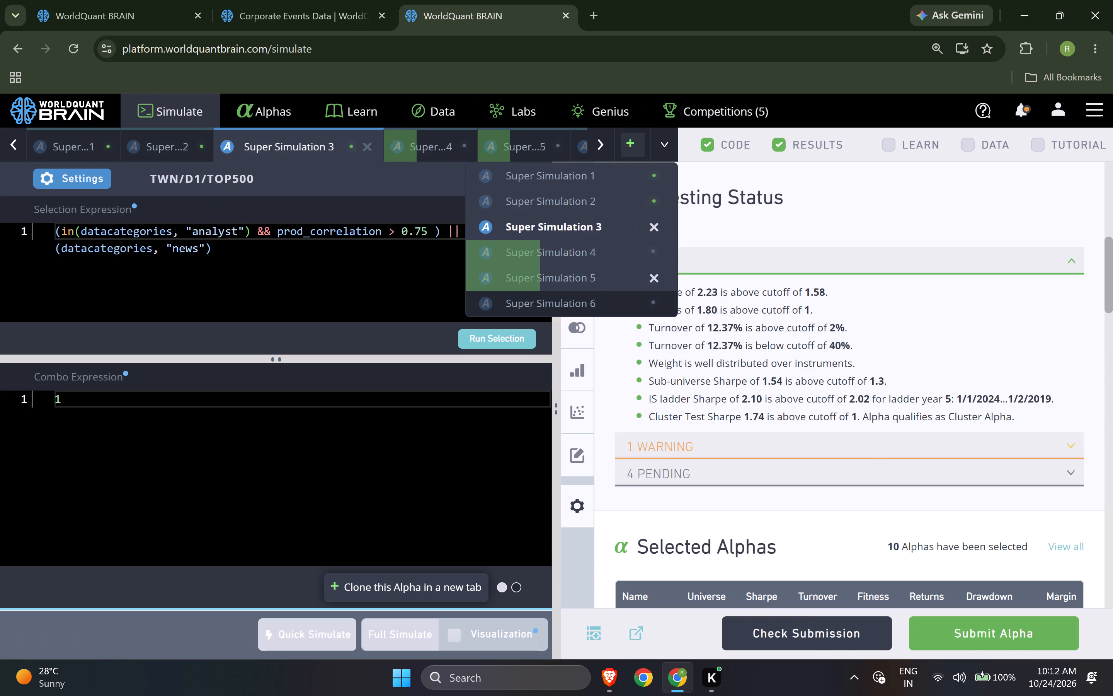
pyautogui.click(414, 636)
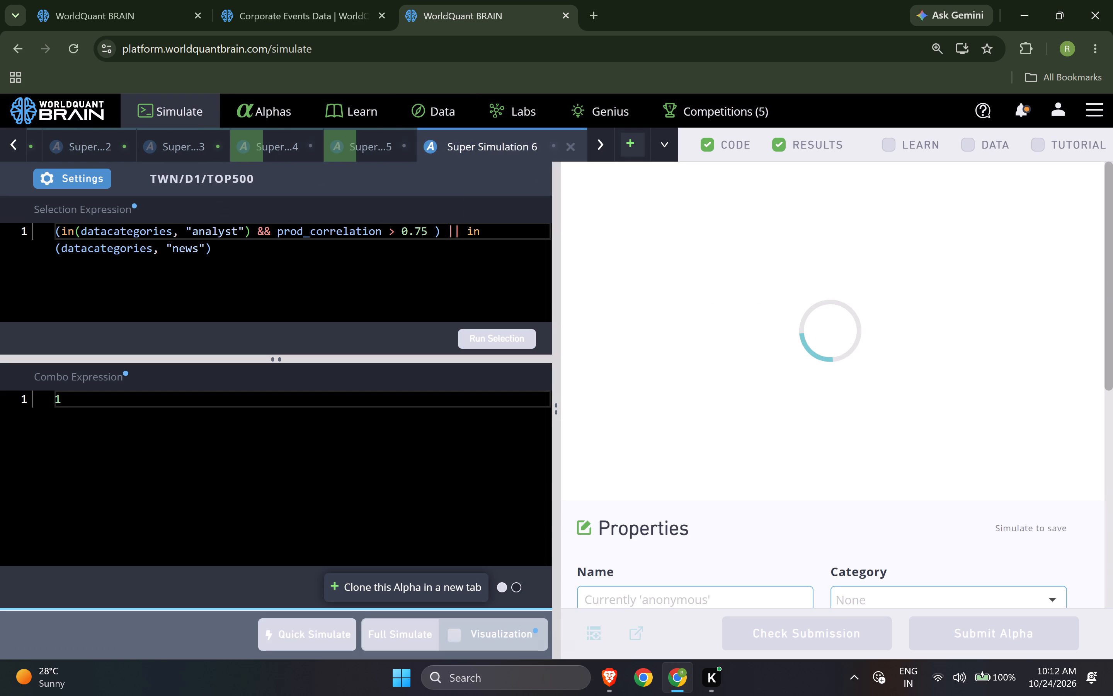
# Fill both expression descriptions of Super Simulation 3 with the same copied notice sentence and run its submission check.
pyautogui.click(171, 150)
pyautogui.scroll(-3, 761, 481)
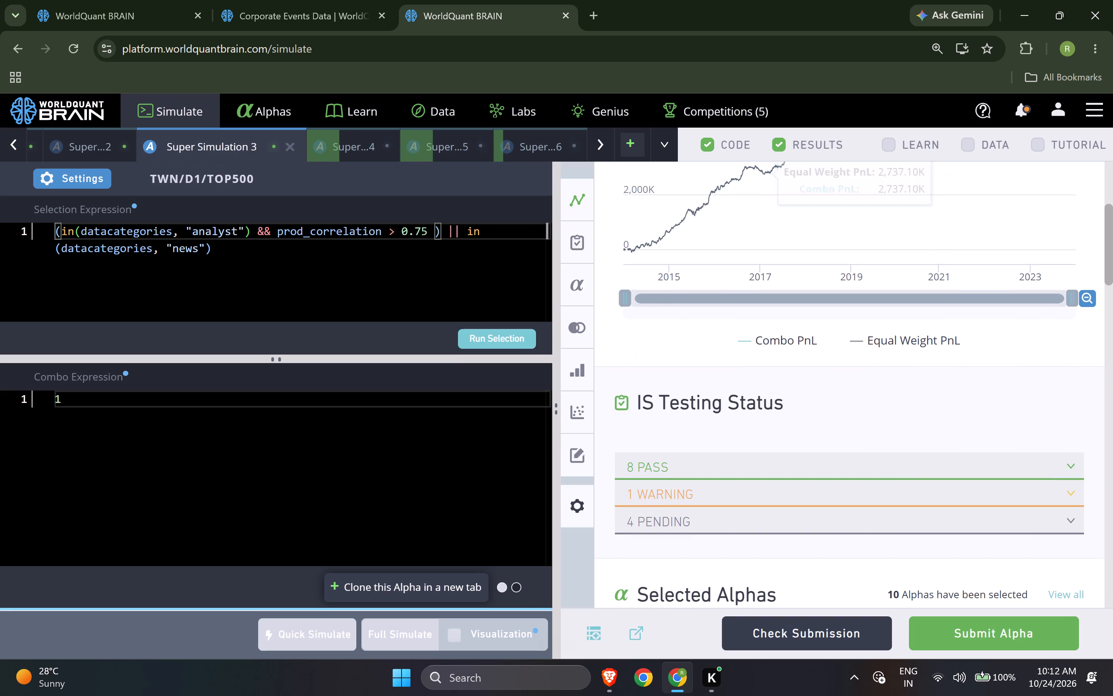
pyautogui.moveTo(1106, 263); pyautogui.dragTo(1112, 695)
pyautogui.click(955, 439)
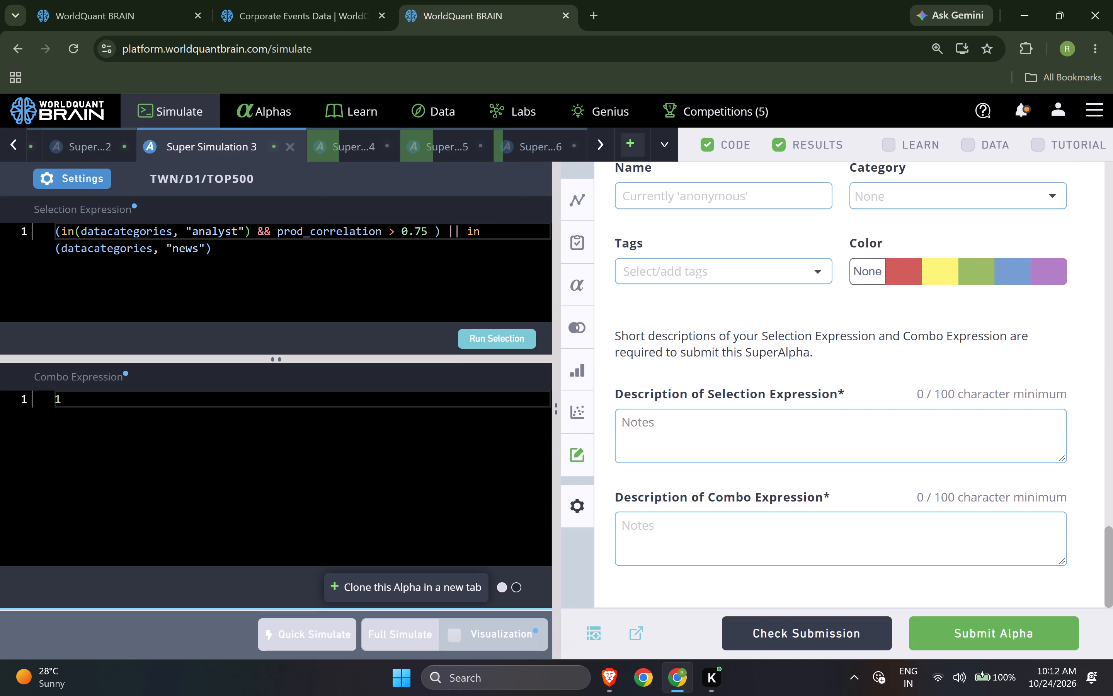
pyautogui.hotkey('ctrl', 'v')
pyautogui.click(881, 536)
pyautogui.hotkey('ctrl', 'v')
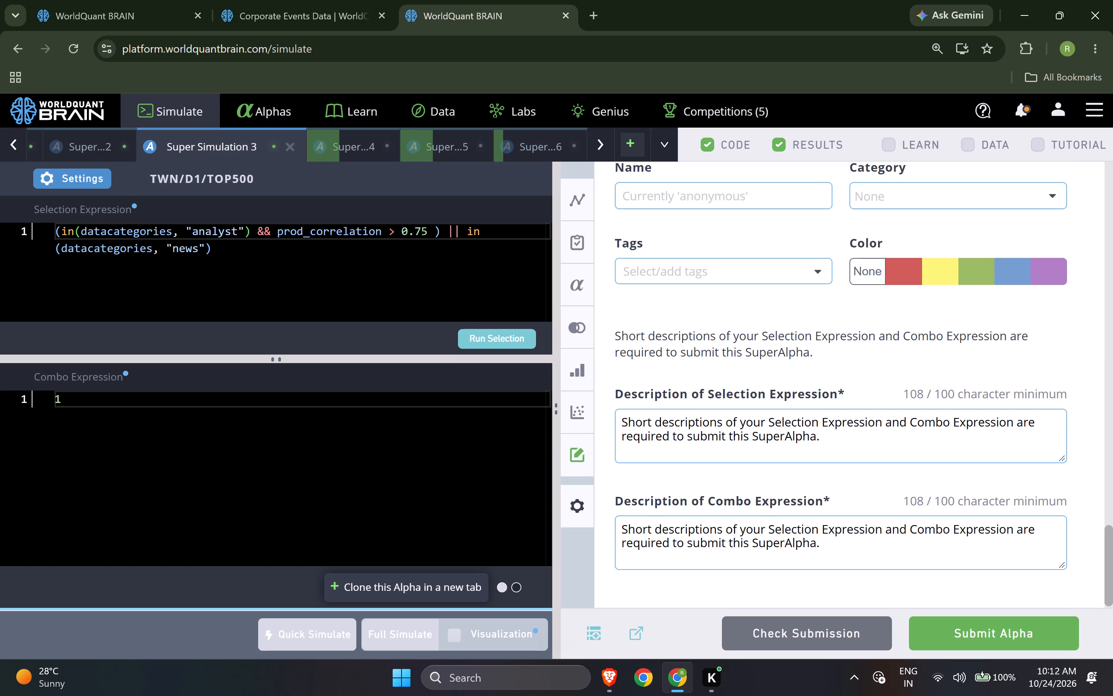
pyautogui.click(813, 644)
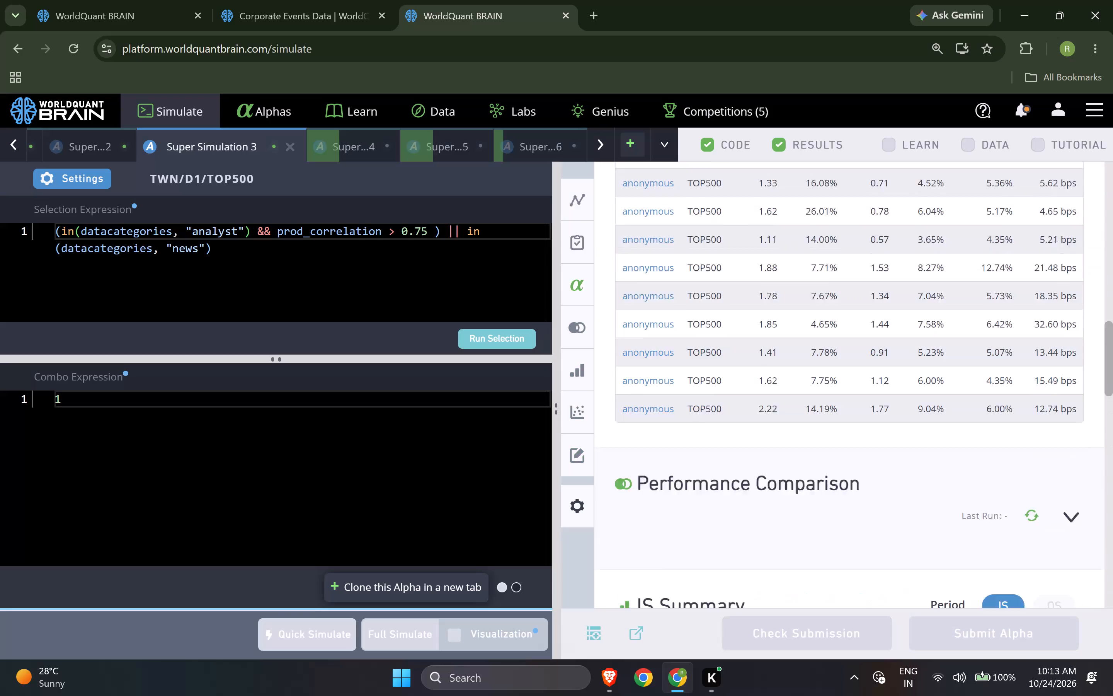
# Switch to the EUR alpha page and review the IS results of Simulations 5, 6 and 4.
pyautogui.click(162, 0)
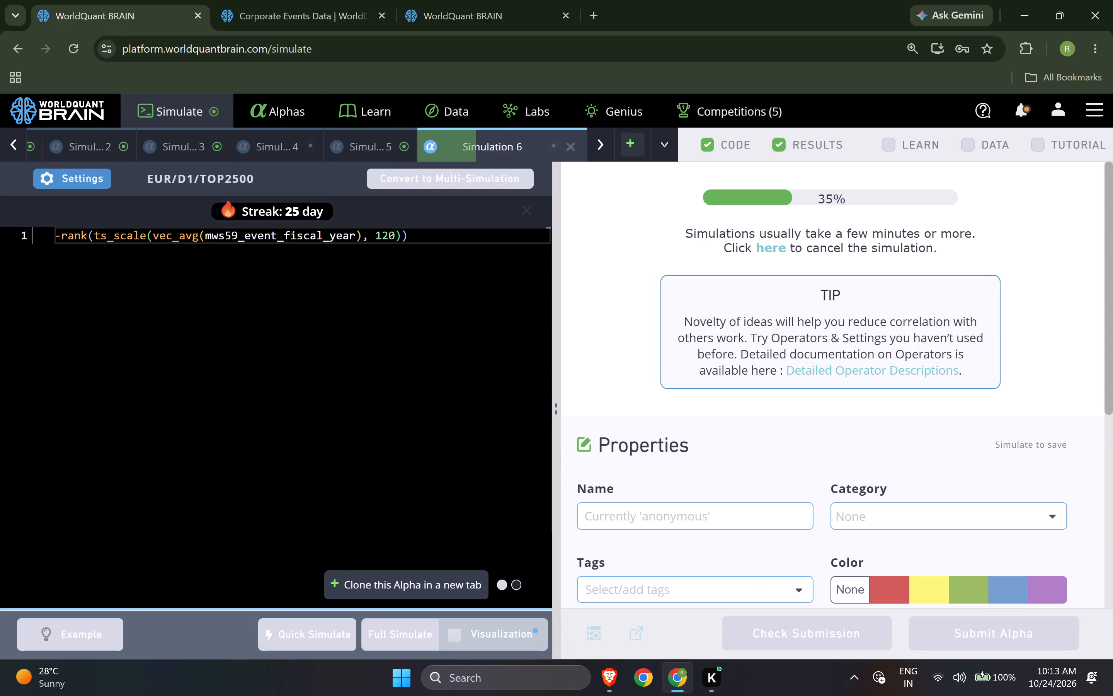
pyautogui.click(371, 146)
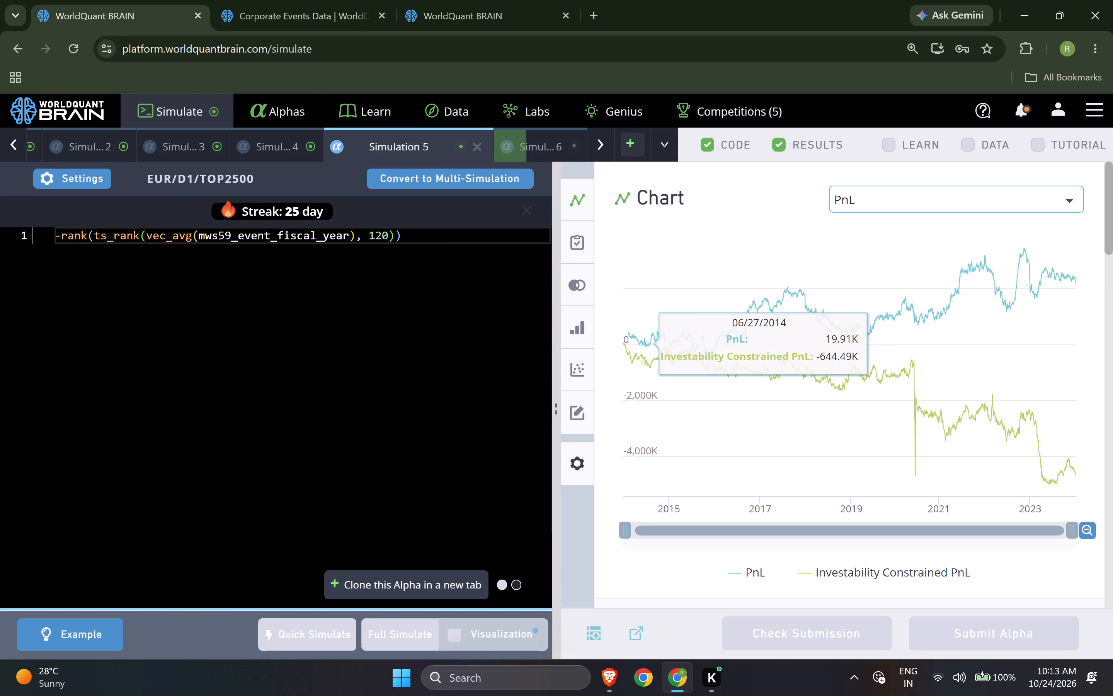
pyautogui.scroll(-3, 963, 503)
pyautogui.scroll(-4, 967, 566)
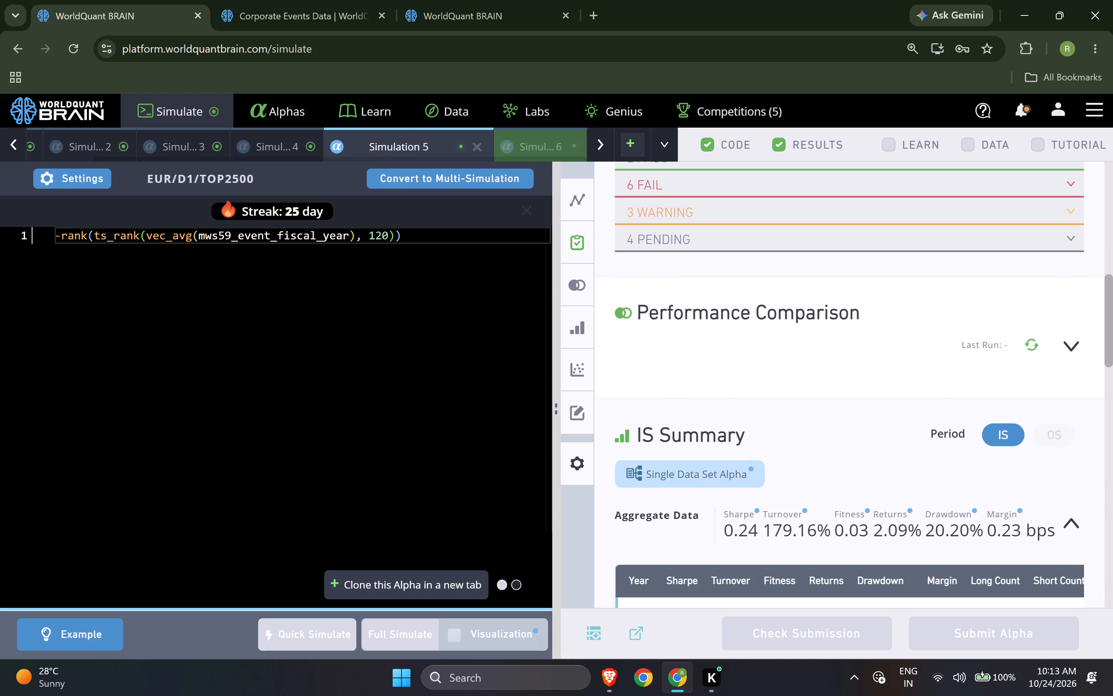
pyautogui.click(539, 140)
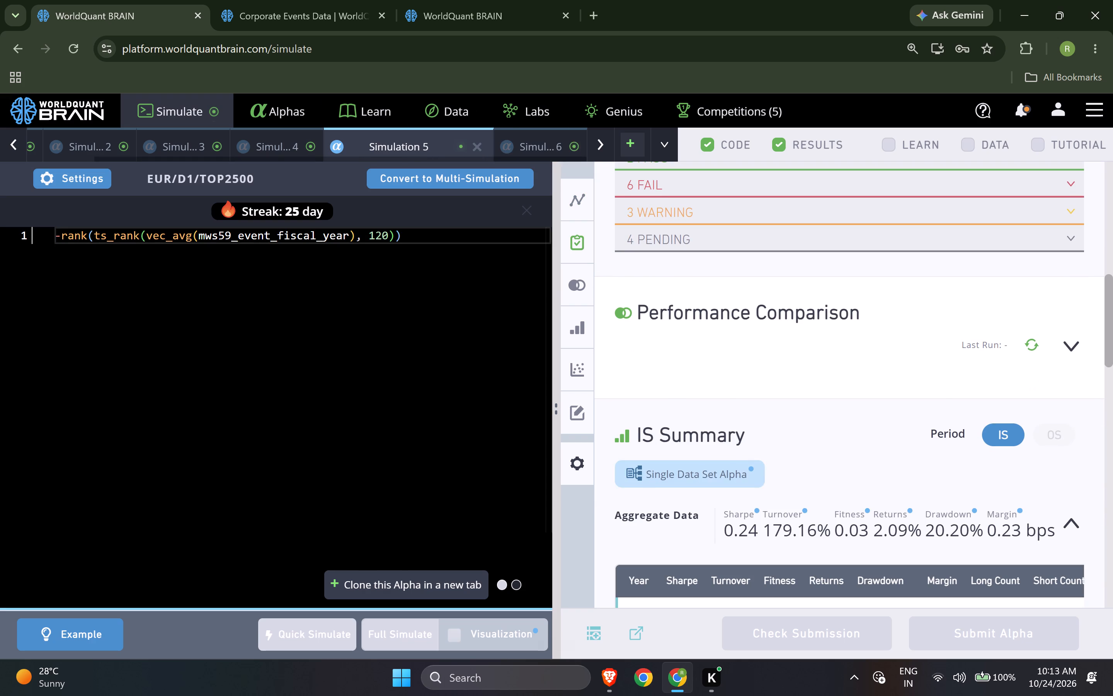
pyautogui.click(248, 142)
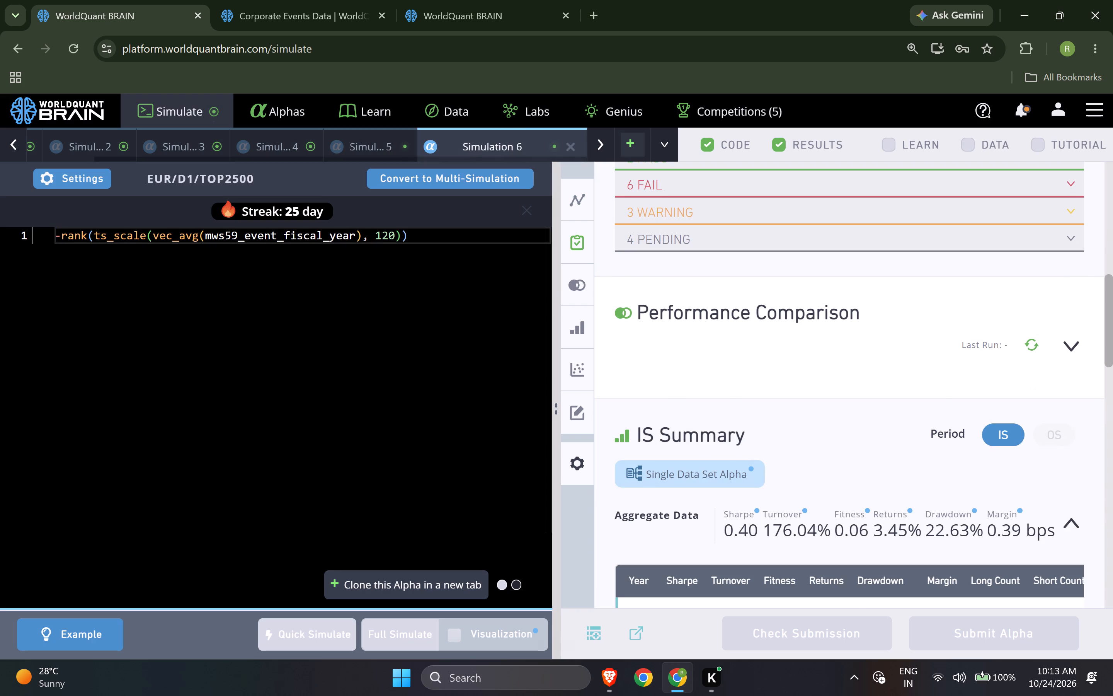
# Review the IS results of EUR Simulations 3, 2 and 1 and expand Simulation 1's warnings.
pyautogui.click(166, 138)
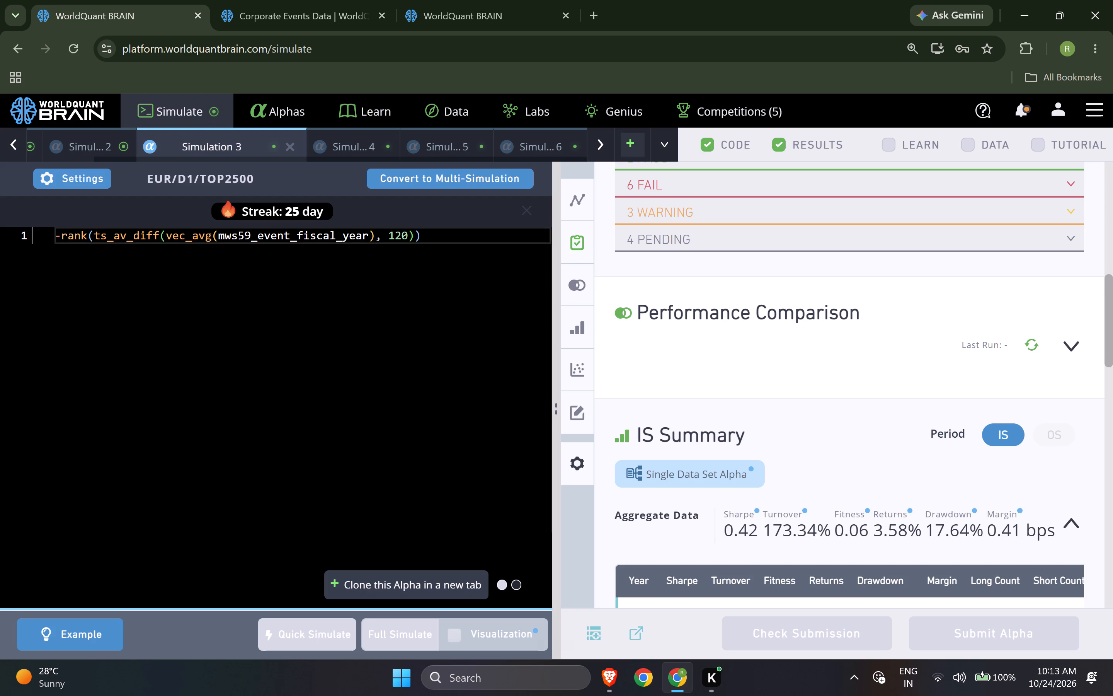
pyautogui.click(104, 155)
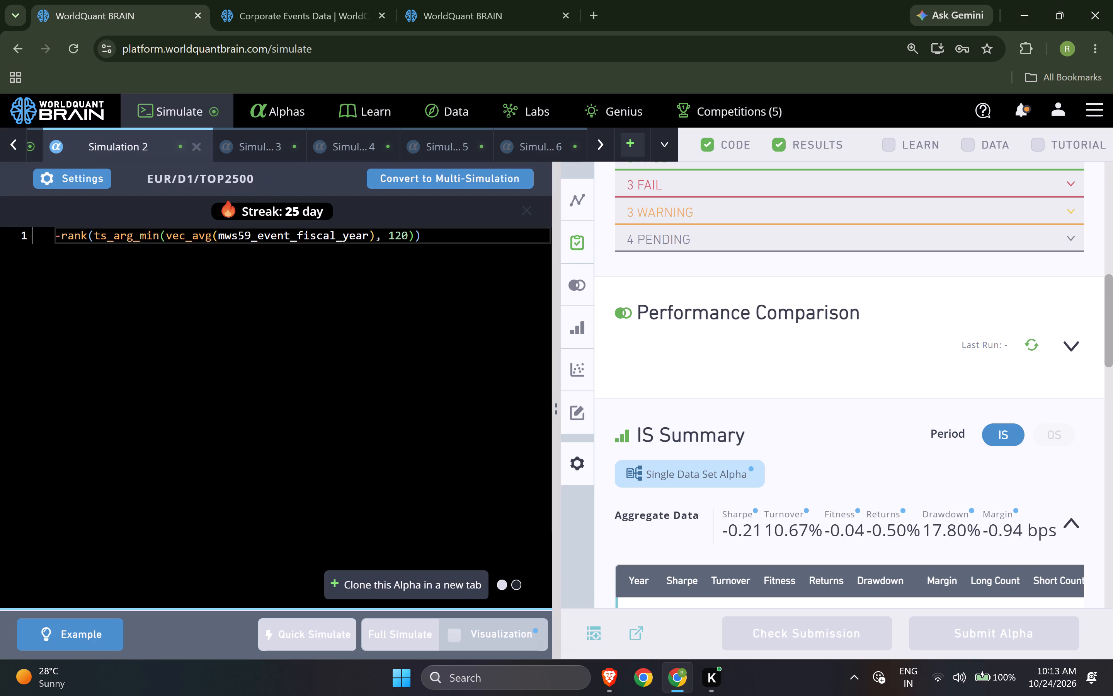
pyautogui.click(5, 150)
pyautogui.click(79, 143)
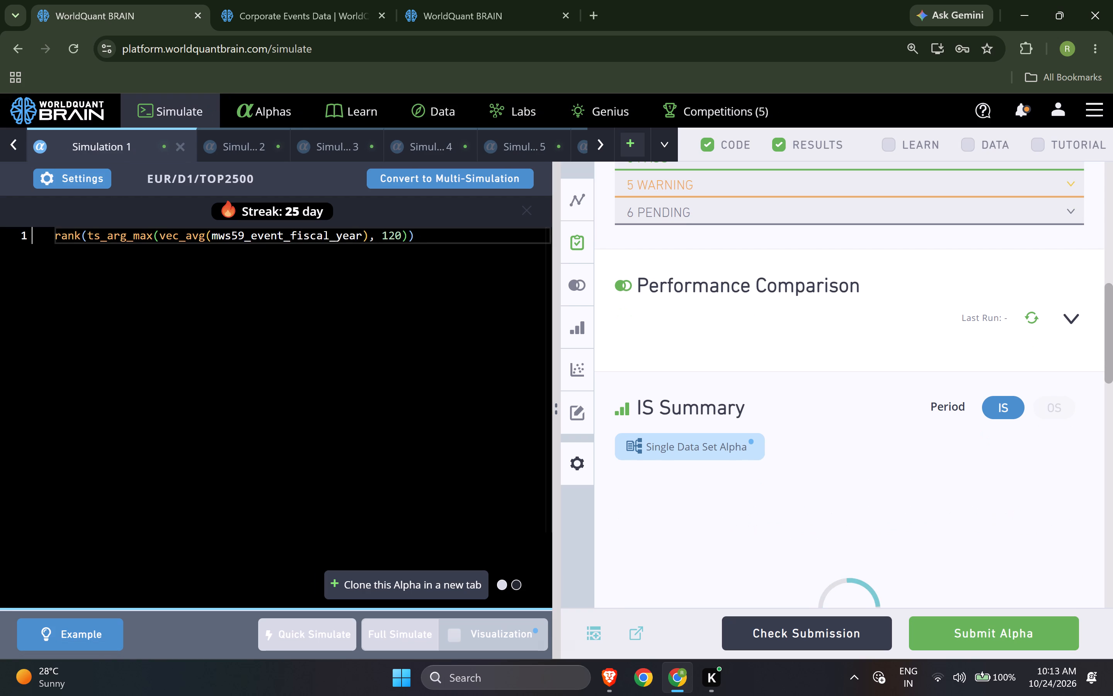
pyautogui.scroll(1, 664, 271)
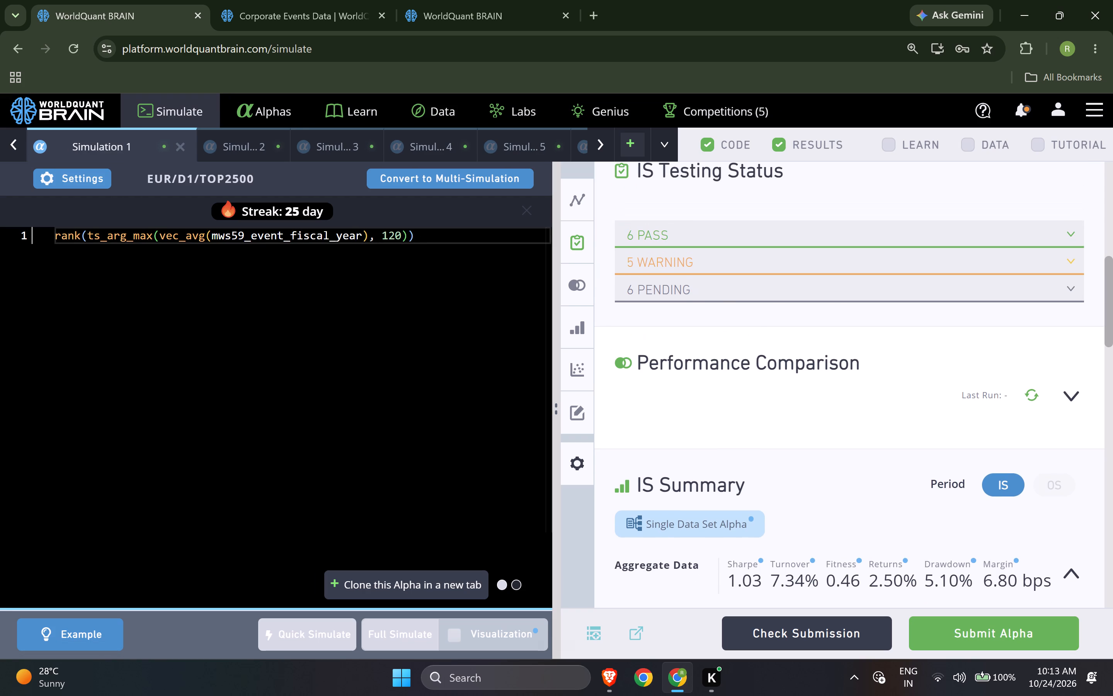
pyautogui.click(679, 265)
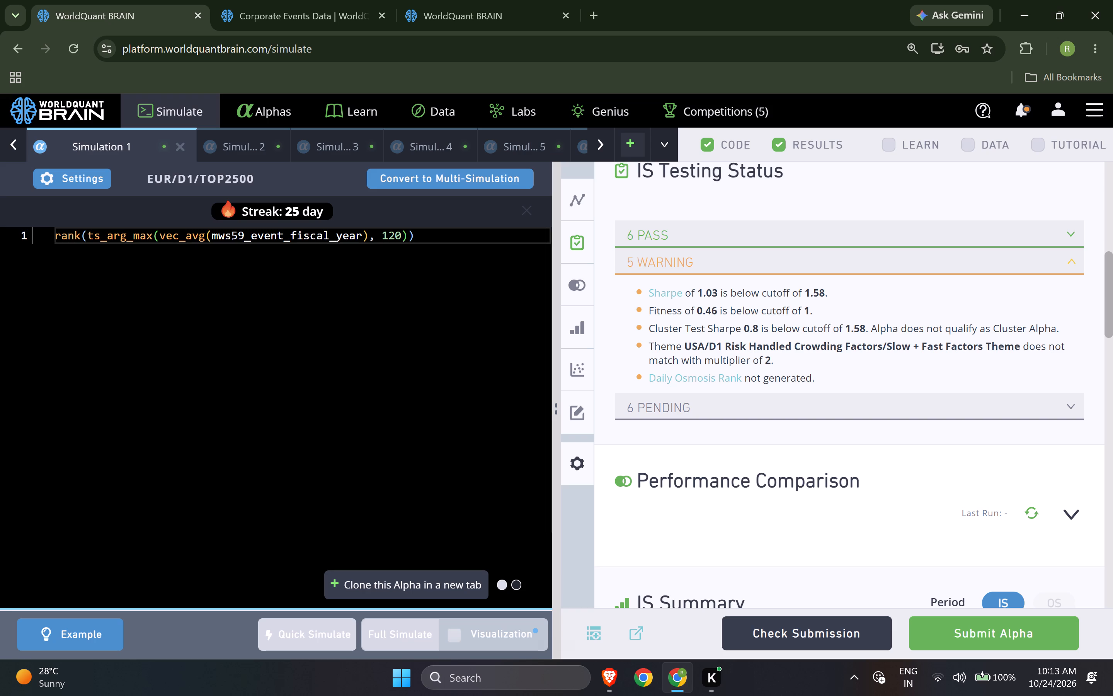
# Go to Simulation 1's alpha properties and run its submission check.
pyautogui.moveTo(1108, 288); pyautogui.dragTo(1107, 635)
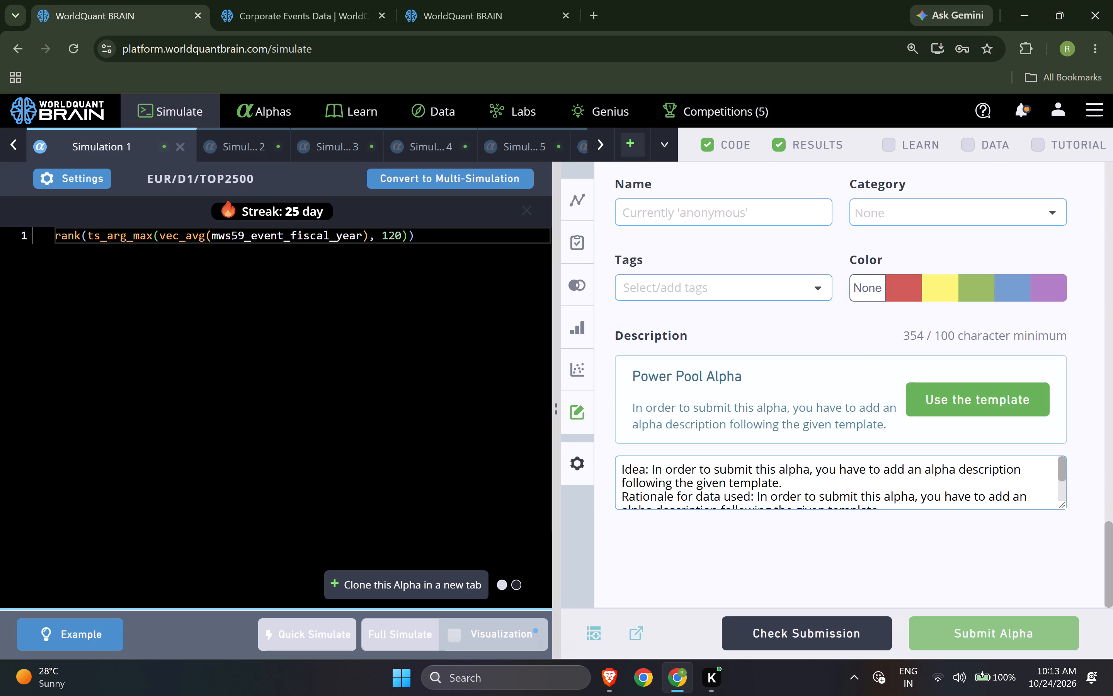
pyautogui.click(814, 635)
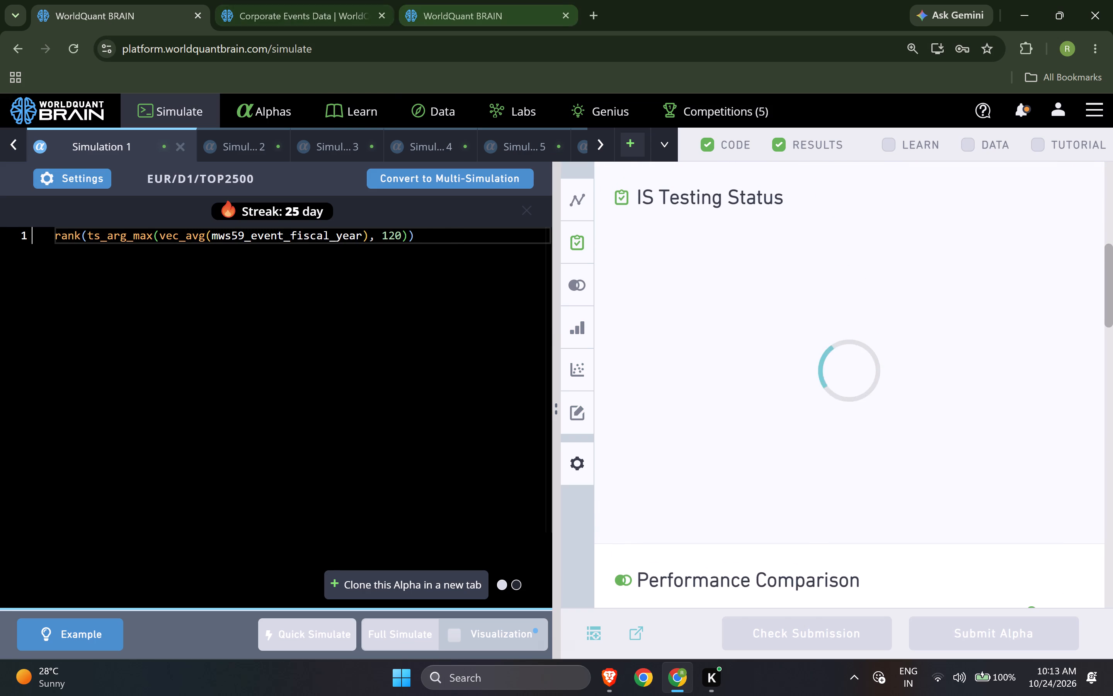
# Switch to the TWN super alpha page and examine the IS testing status of Super Simulations 3 and 5.
pyautogui.click(426, 0)
pyautogui.click(643, 293)
pyautogui.click(451, 139)
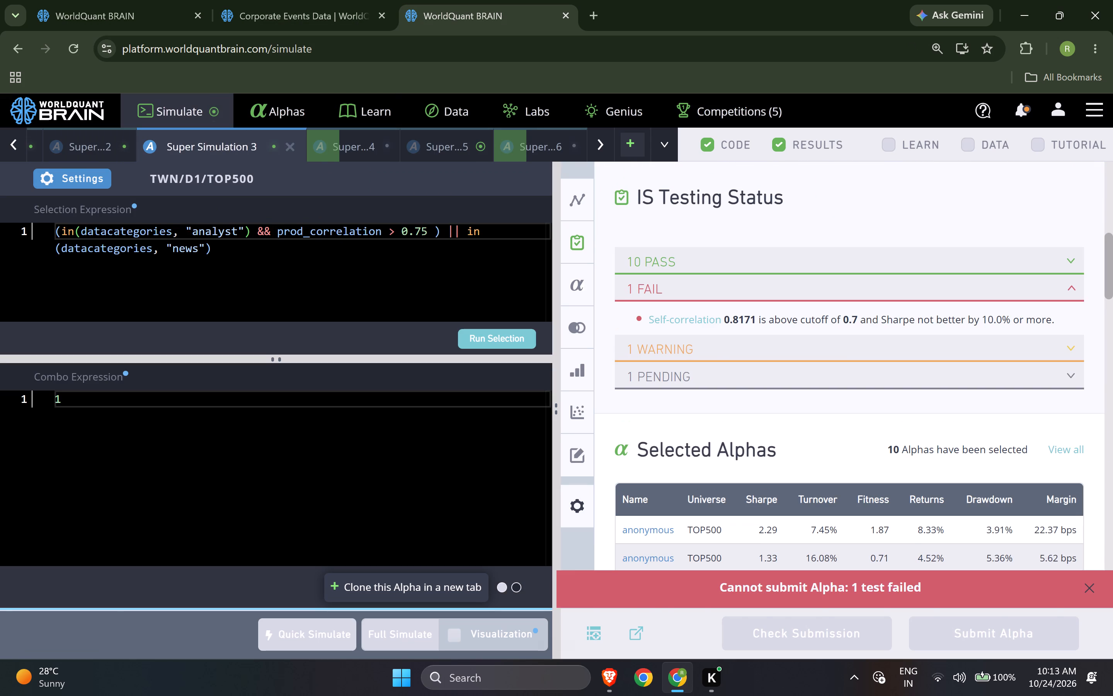
pyautogui.click(671, 251)
pyautogui.click(671, 251)
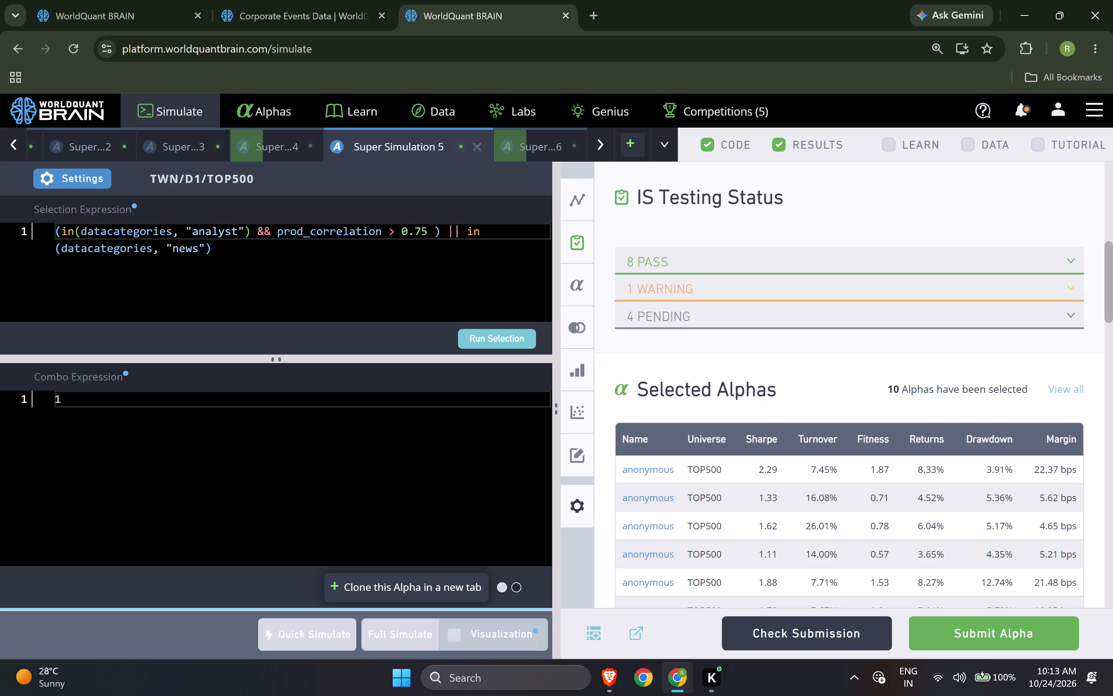
# Return to the EUR alpha page and submit the Simulation 1 alpha.
pyautogui.click(23, 0)
pyautogui.click(52, 0)
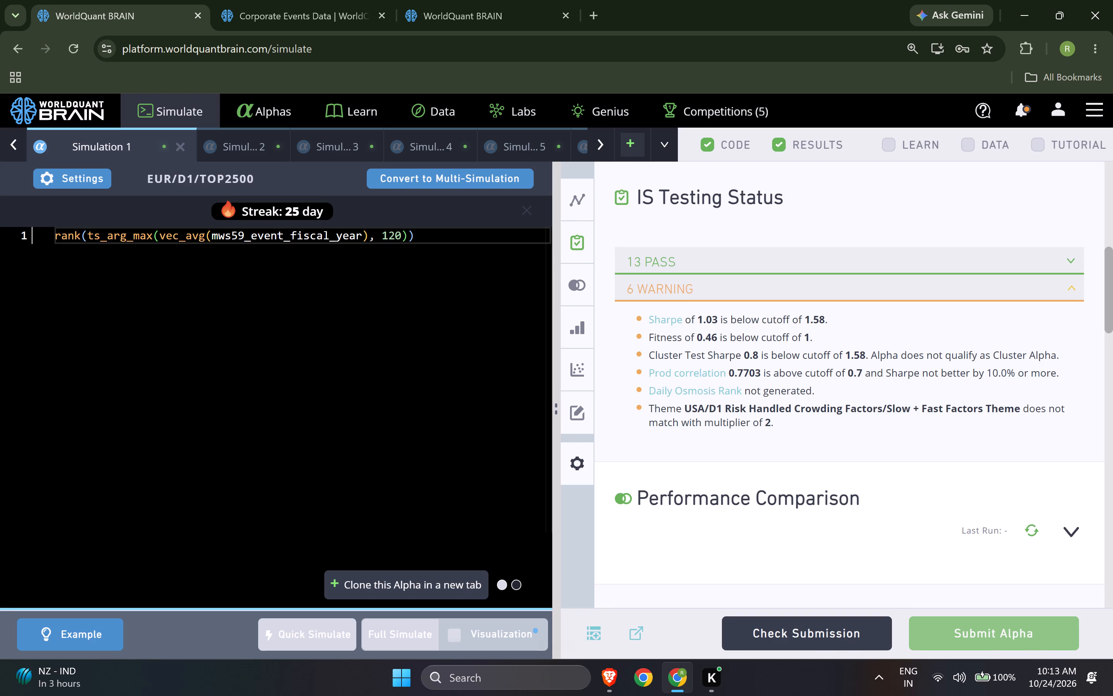
pyautogui.click(962, 627)
# Copy the mws59_event_time_value field from Corporate Events Data, substitute it into Simulation 2's expression and run a full simulation.
pyautogui.click(305, 0)
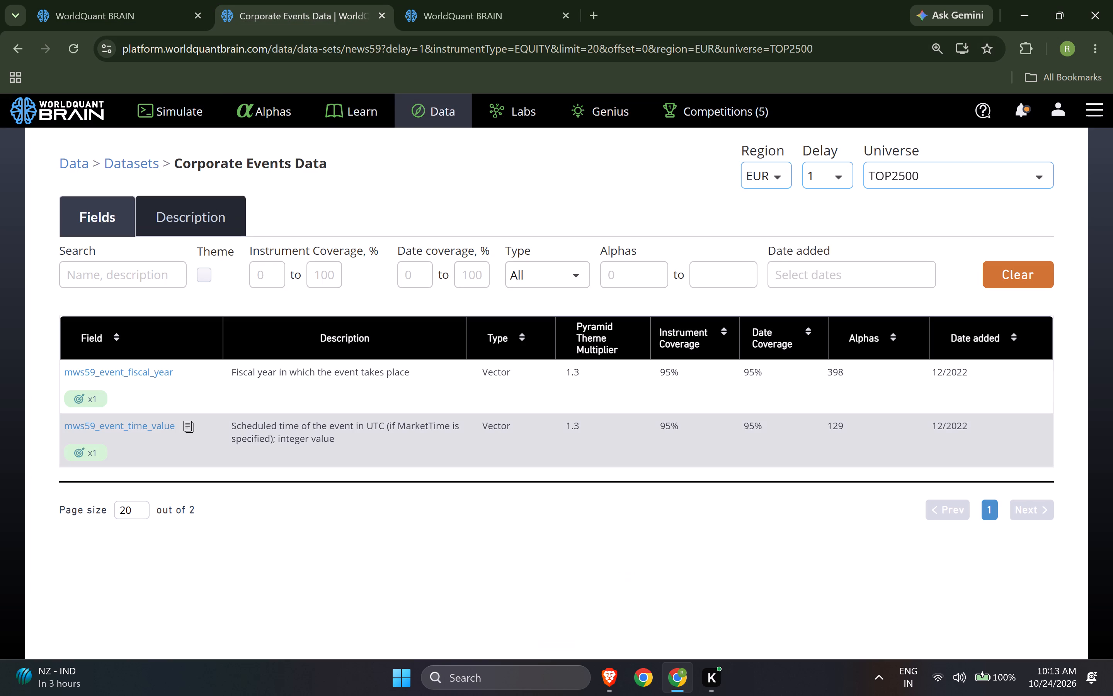
pyautogui.click(189, 427)
pyautogui.click(80, 0)
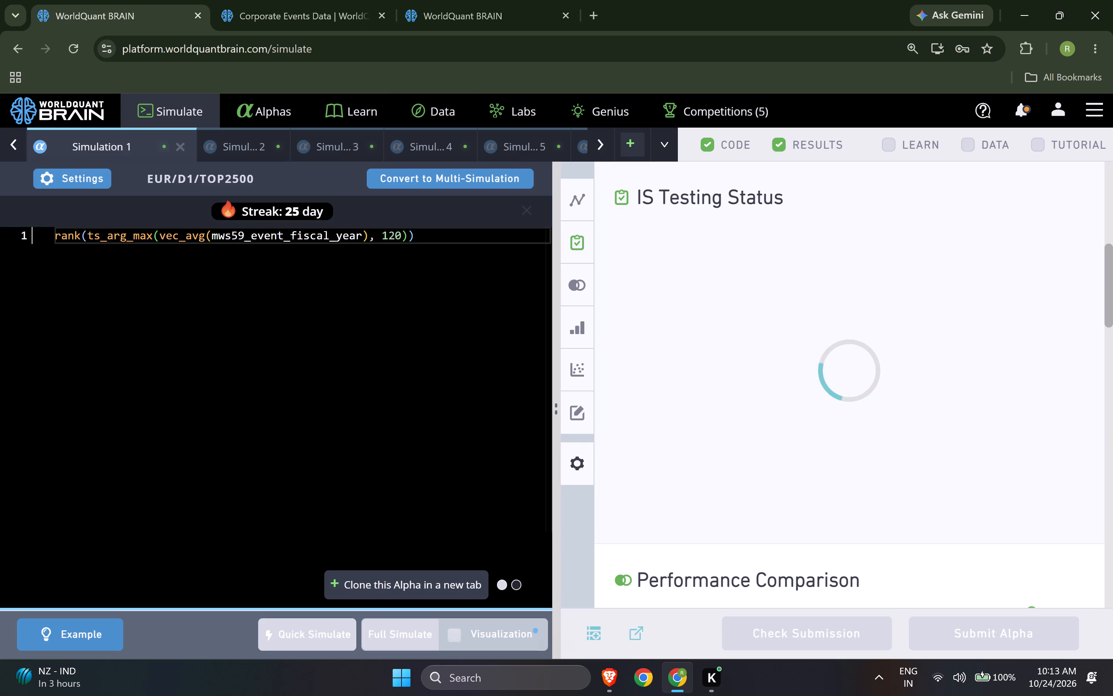
pyautogui.click(242, 144)
pyautogui.doubleClick(284, 239)
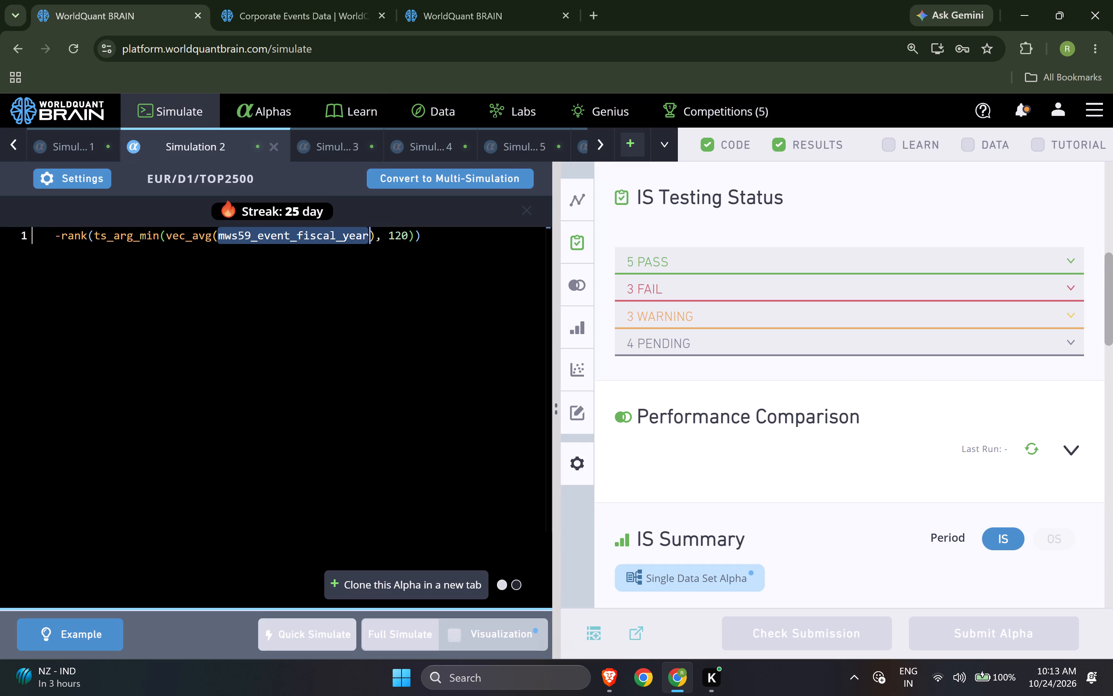
pyautogui.hotkey('ctrl', 'v')
pyautogui.click(392, 619)
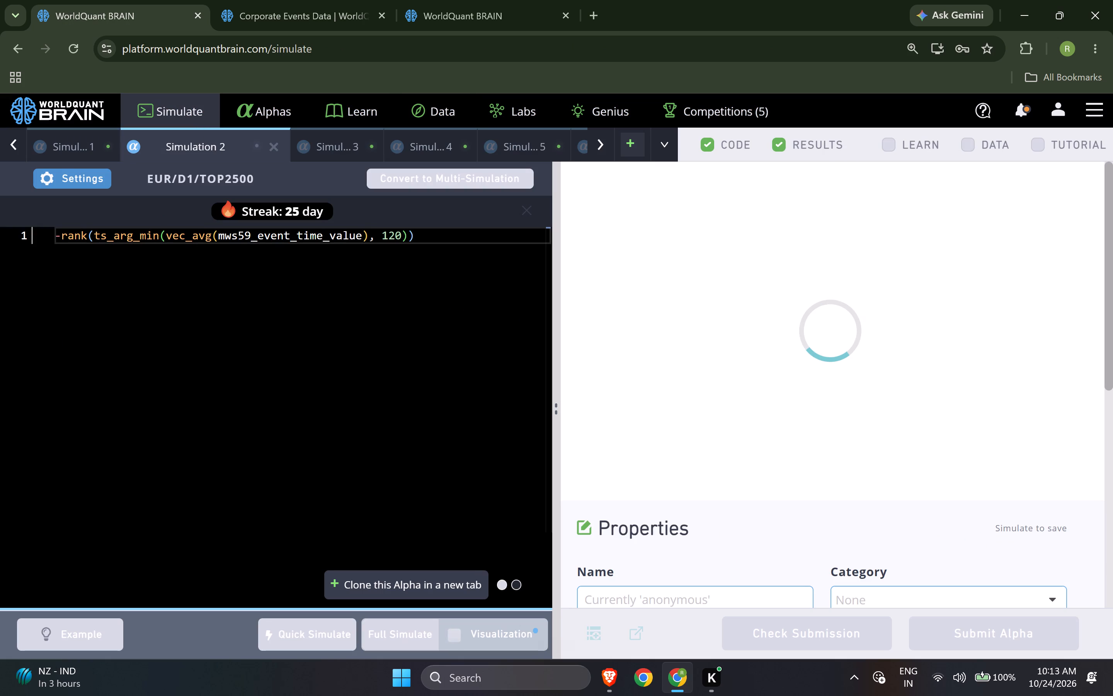
# Replace the data field in Simulation 3's ts_av_diff expression with mws59_event_time_value and run a full simulation.
pyautogui.click(337, 151)
pyautogui.doubleClick(307, 235)
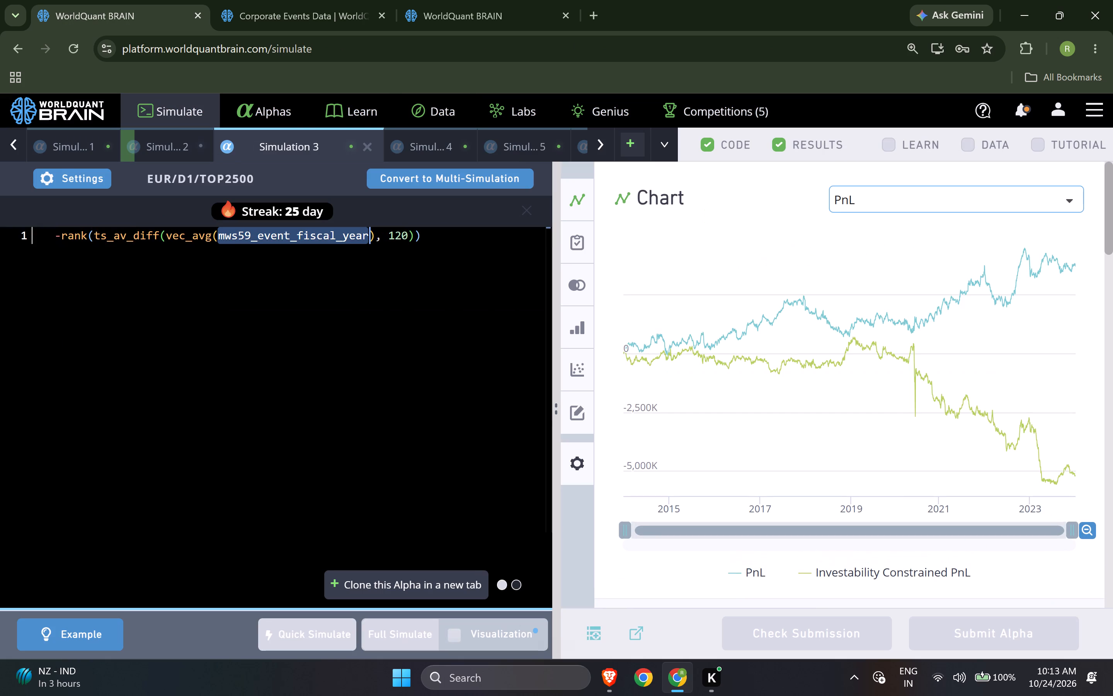
pyautogui.hotkey('ctrl', 'v')
pyautogui.click(409, 629)
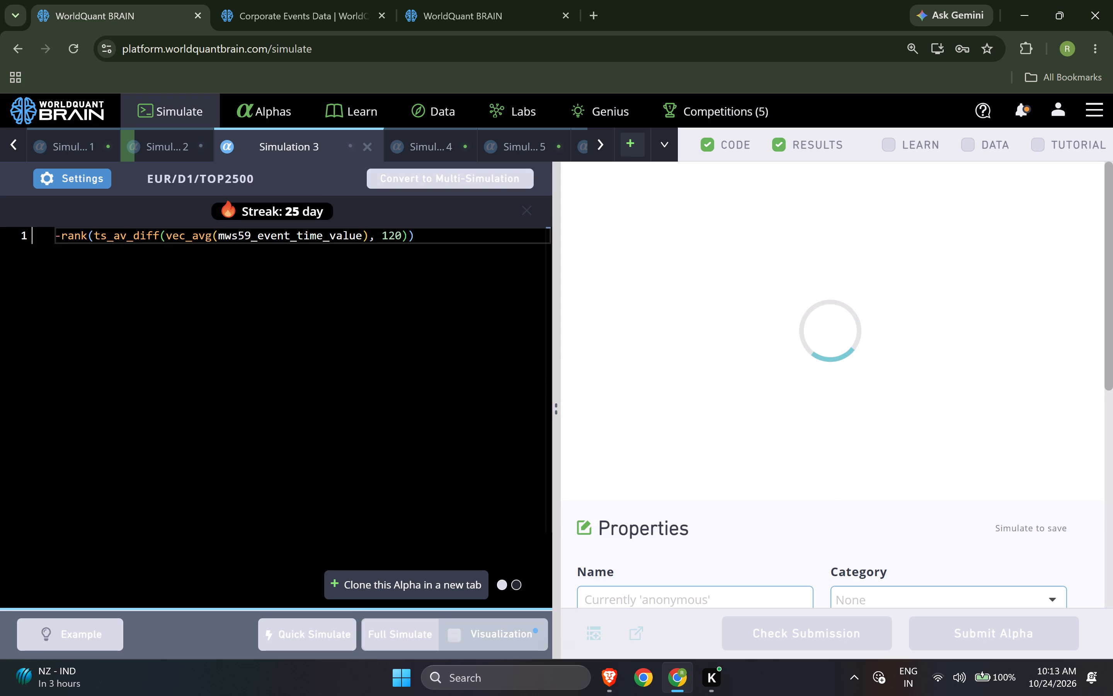
# Replace the data field in Simulation 4's ts_backfill expression with mws59_event_time_value and run a full simulation.
pyautogui.click(433, 138)
pyautogui.doubleClick(311, 231)
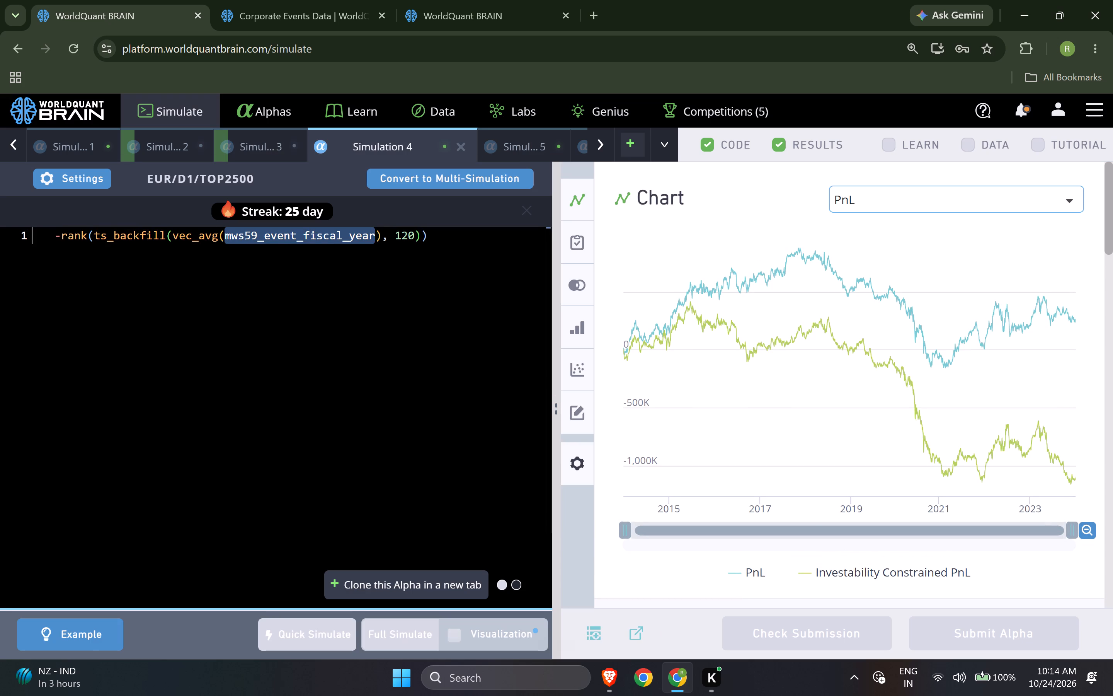
pyautogui.hotkey('ctrl', 'v')
pyautogui.click(445, 628)
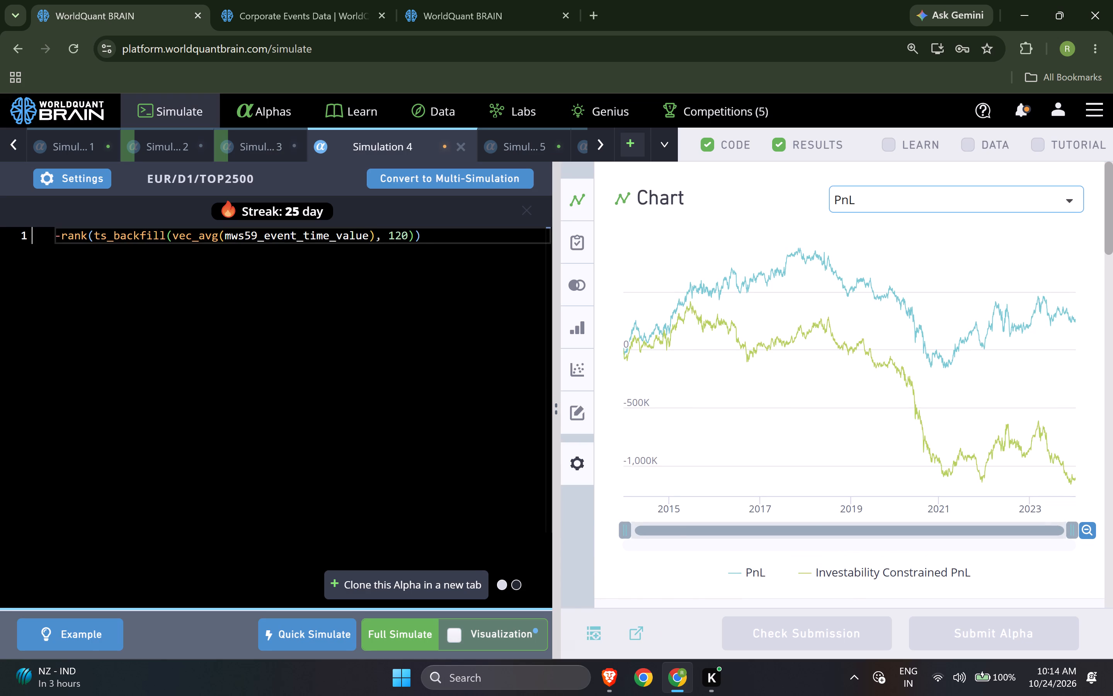
pyautogui.click(414, 627)
# Replace the data field in Simulation 5's ts_rank expression with mws59_event_time_value and run a full simulation.
pyautogui.click(503, 150)
pyautogui.doubleClick(323, 240)
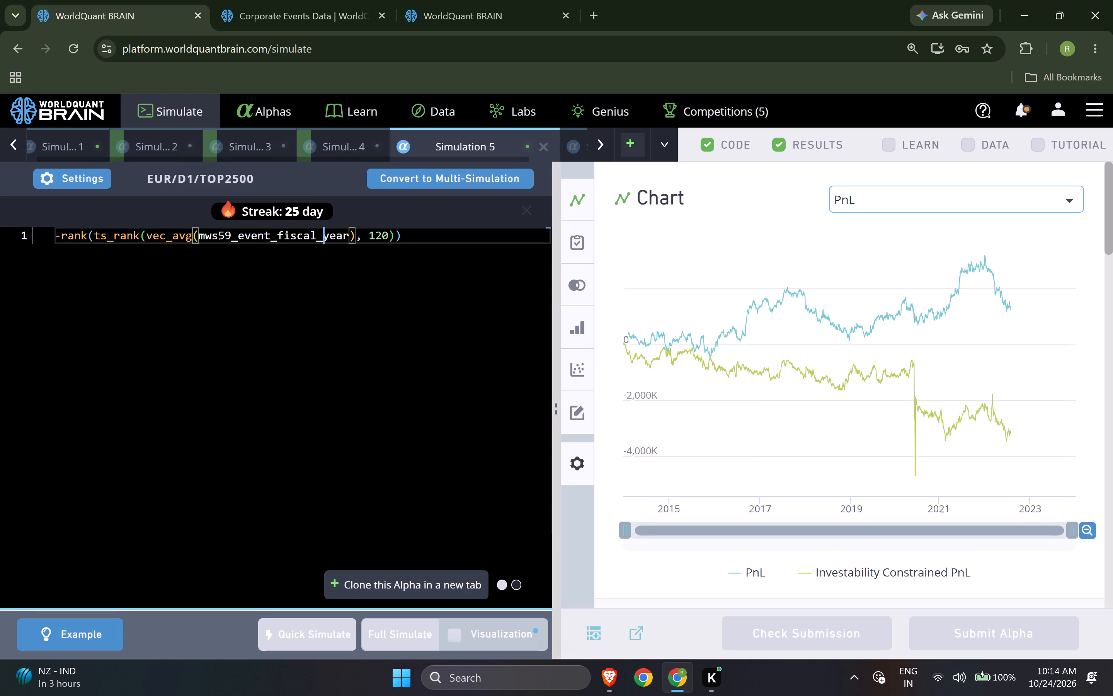
pyautogui.hotkey('ctrl', 'v')
pyautogui.click(390, 631)
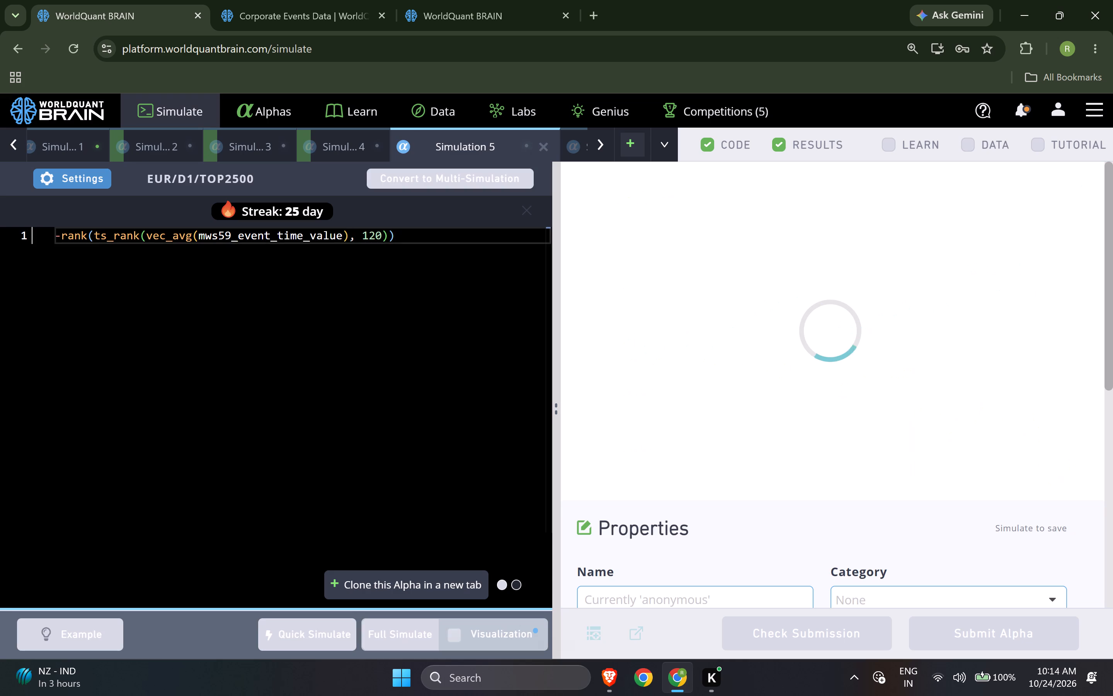
# Replace the data field in Simulation 6's ts_scale expression with mws59_event_time_value and run a full simulation.
pyautogui.click(597, 148)
pyautogui.click(539, 152)
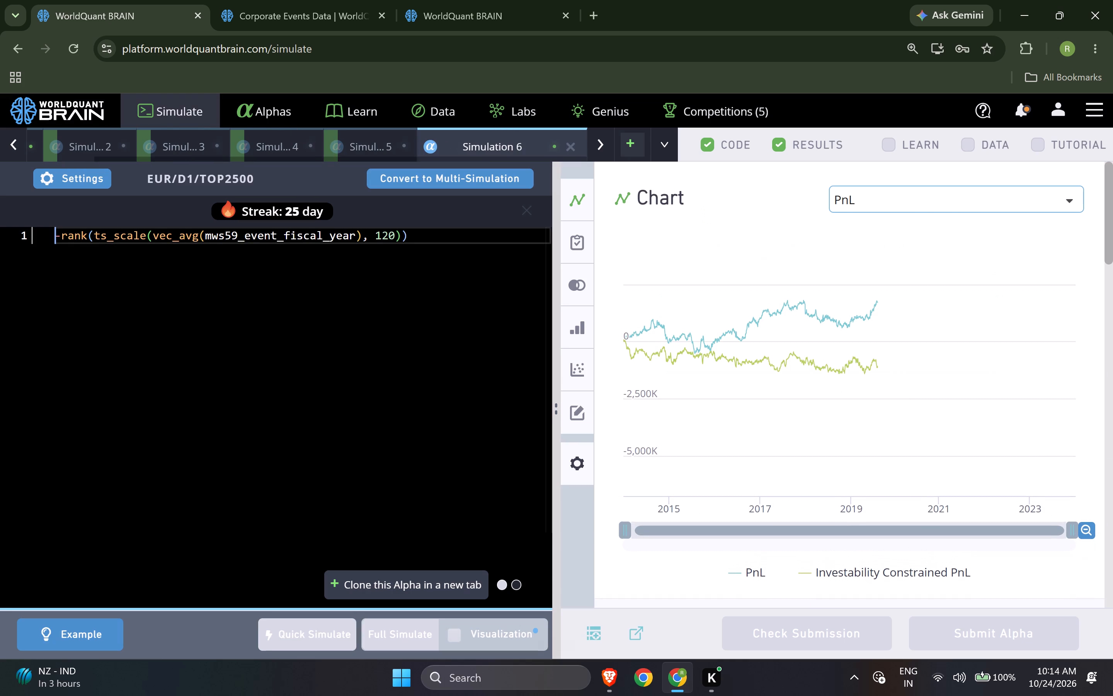
pyautogui.doubleClick(309, 230)
pyautogui.hotkey('ctrl', 'v')
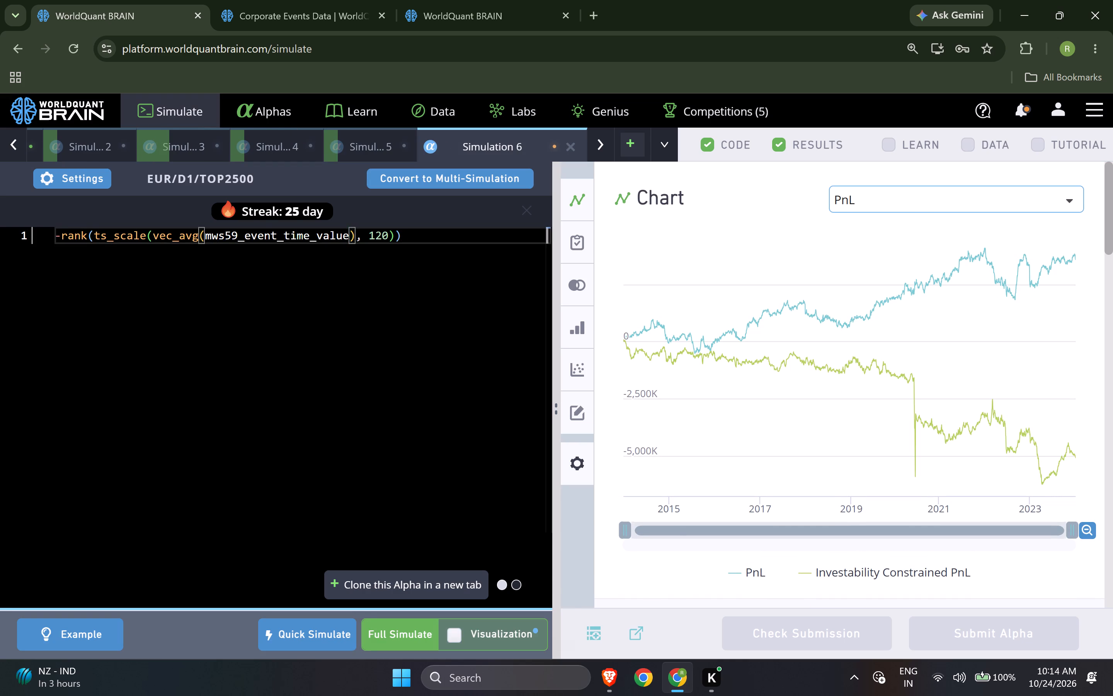
pyautogui.click(408, 630)
# Look over Simulation 1's testing status, replace its data field with mws59_event_time_value and run a full simulation.
pyautogui.click(1, 136)
pyautogui.click(74, 152)
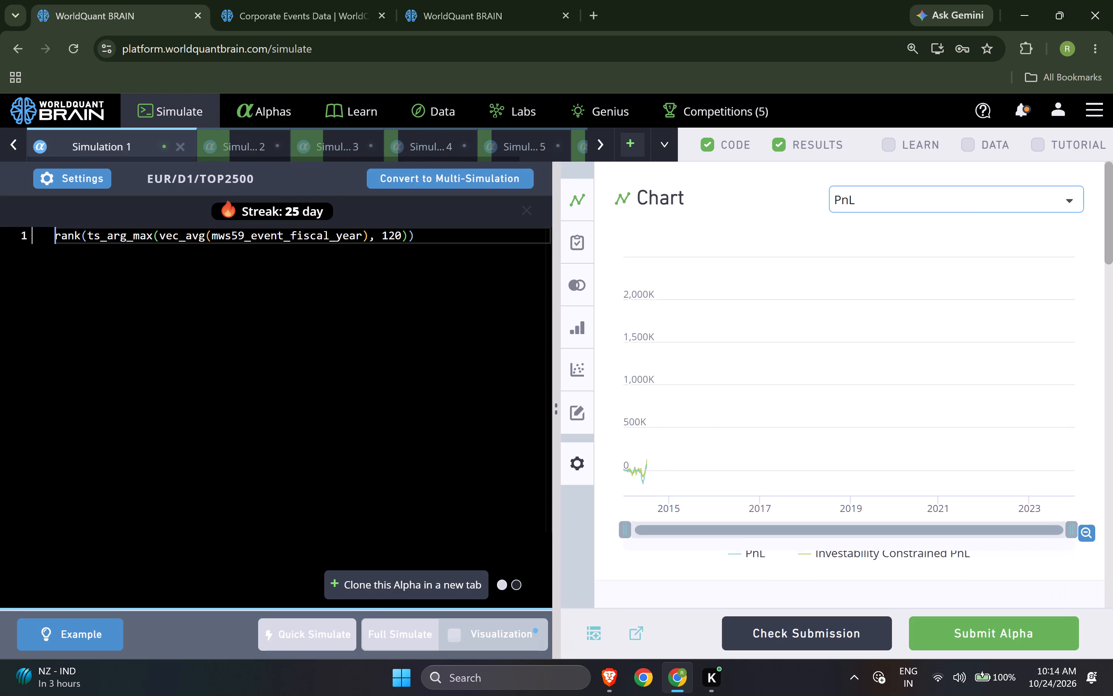
pyautogui.scroll(1, 818, 417)
pyautogui.scroll(-4, 818, 418)
pyautogui.click(804, 420)
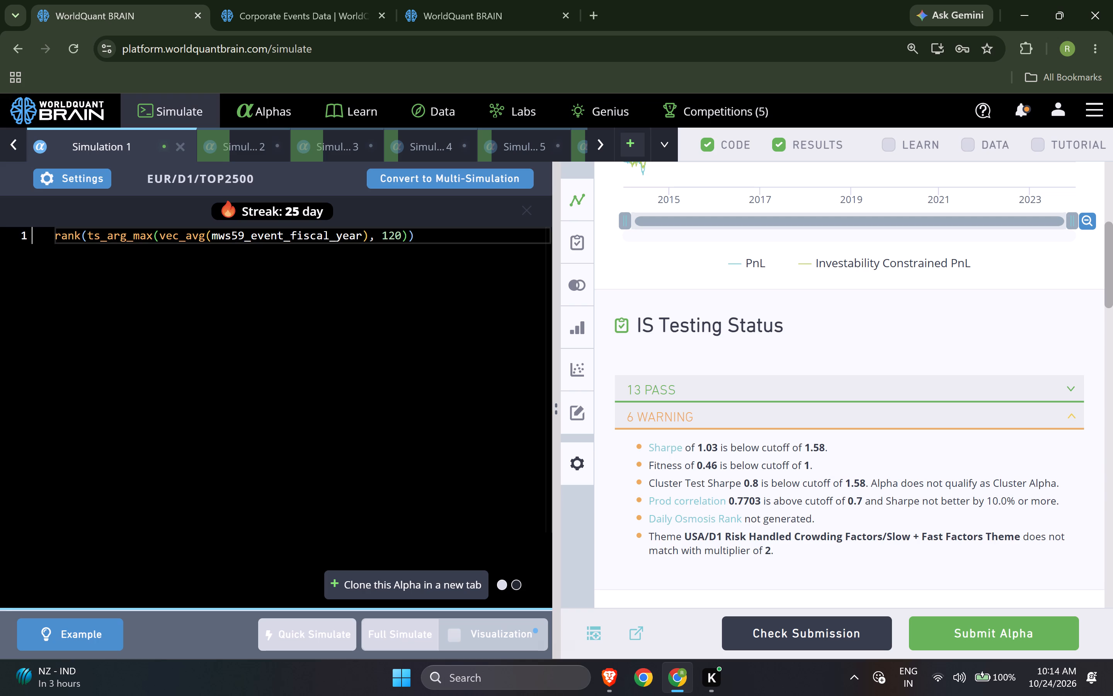
pyautogui.doubleClick(321, 233)
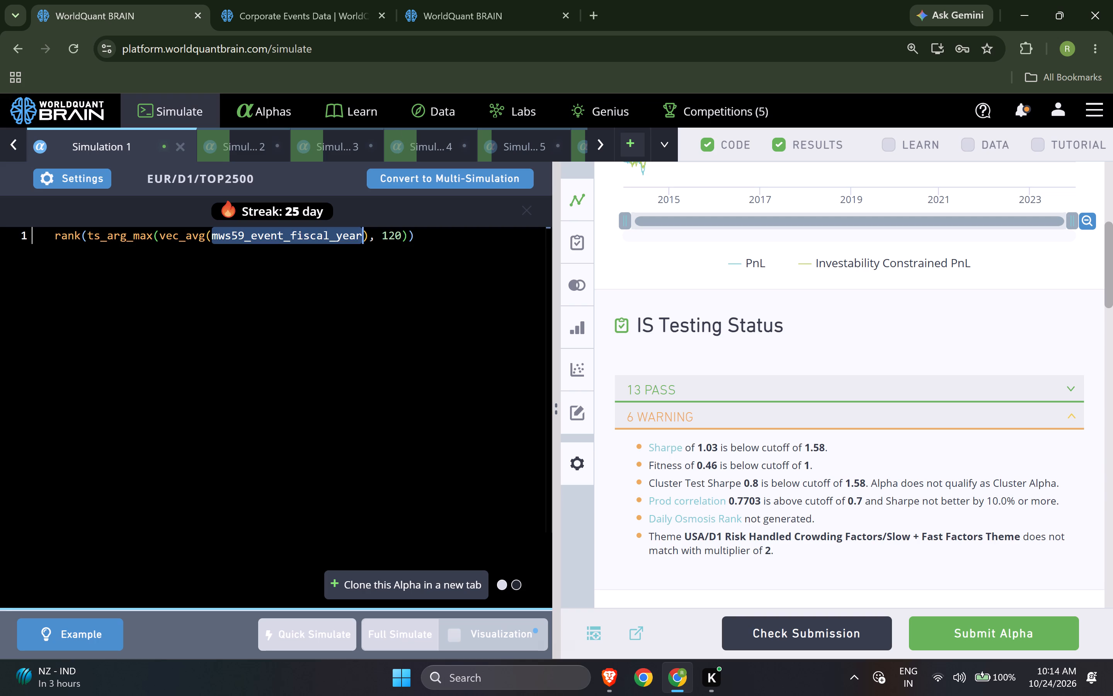
pyautogui.hotkey('ctrl', 'v')
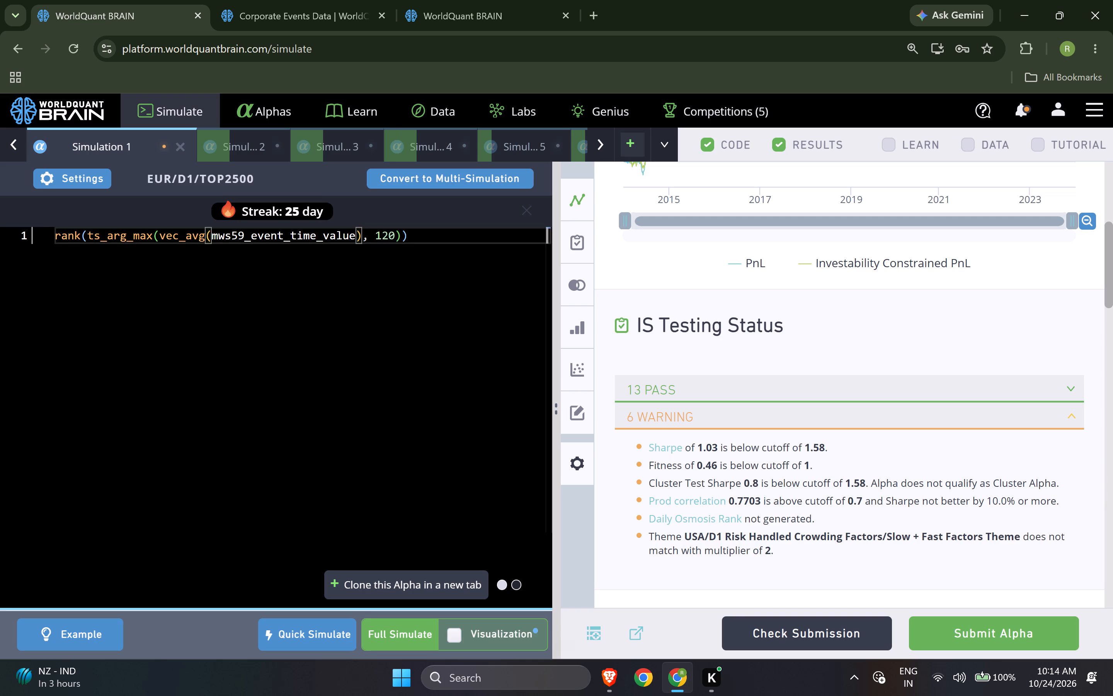
pyautogui.click(405, 631)
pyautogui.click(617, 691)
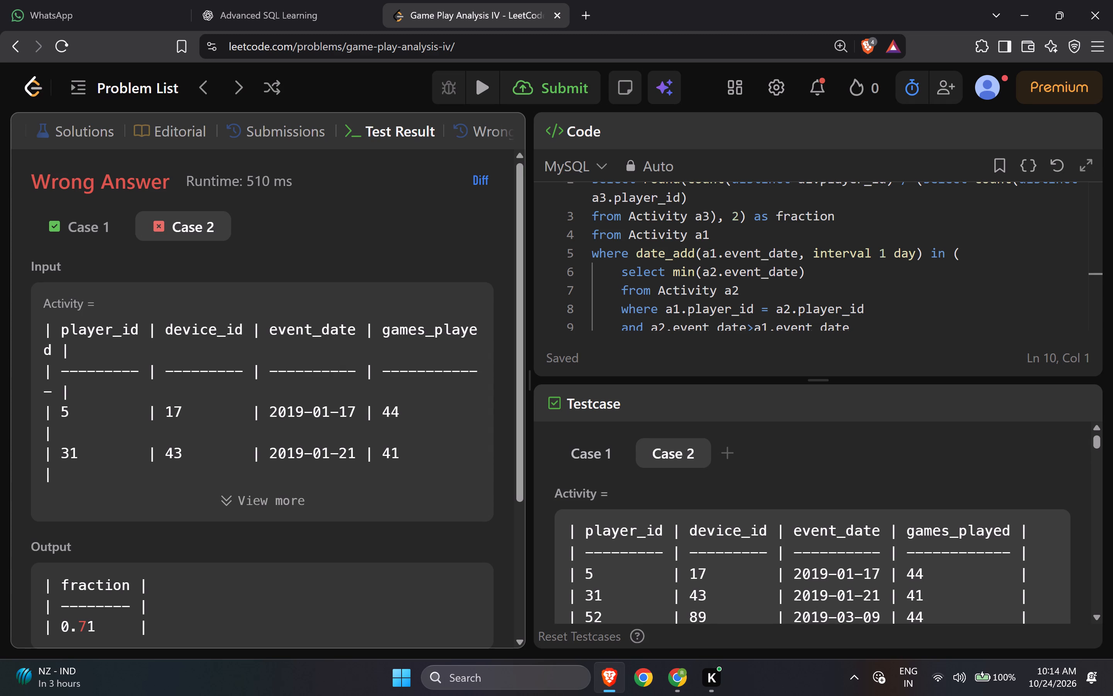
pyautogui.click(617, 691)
# On the TWN super alpha page, examine Super Simulation 5's warning and passed tests and Super Simulation 4's passed tests.
pyautogui.click(491, 6)
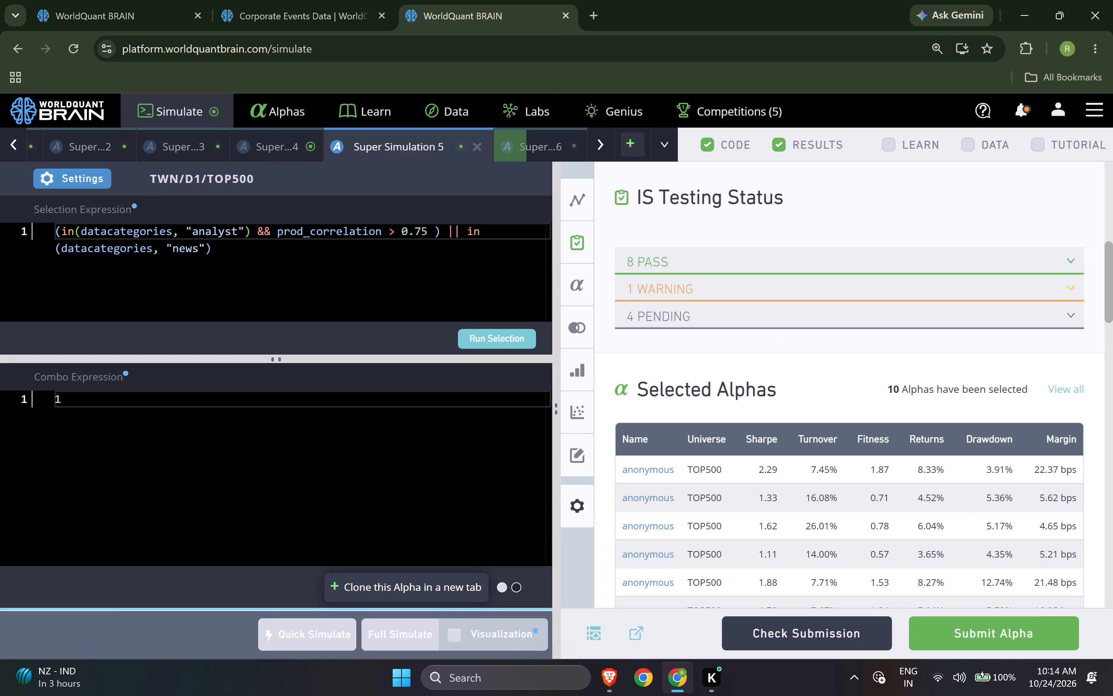
pyautogui.click(721, 288)
pyautogui.click(731, 252)
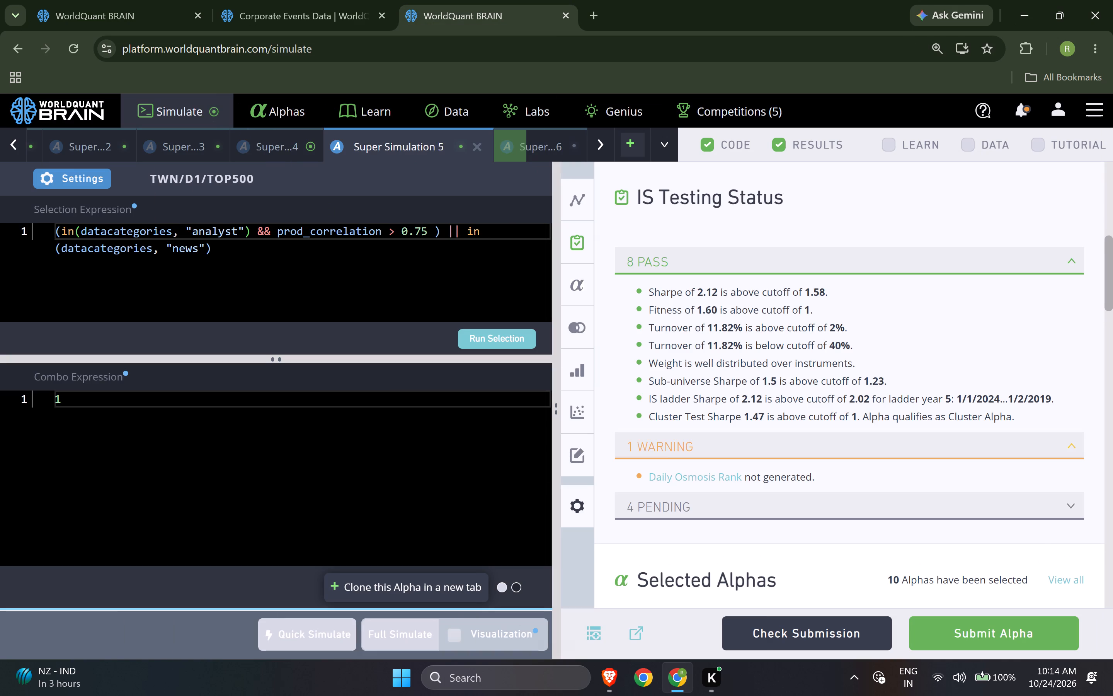
pyautogui.click(300, 146)
pyautogui.click(684, 268)
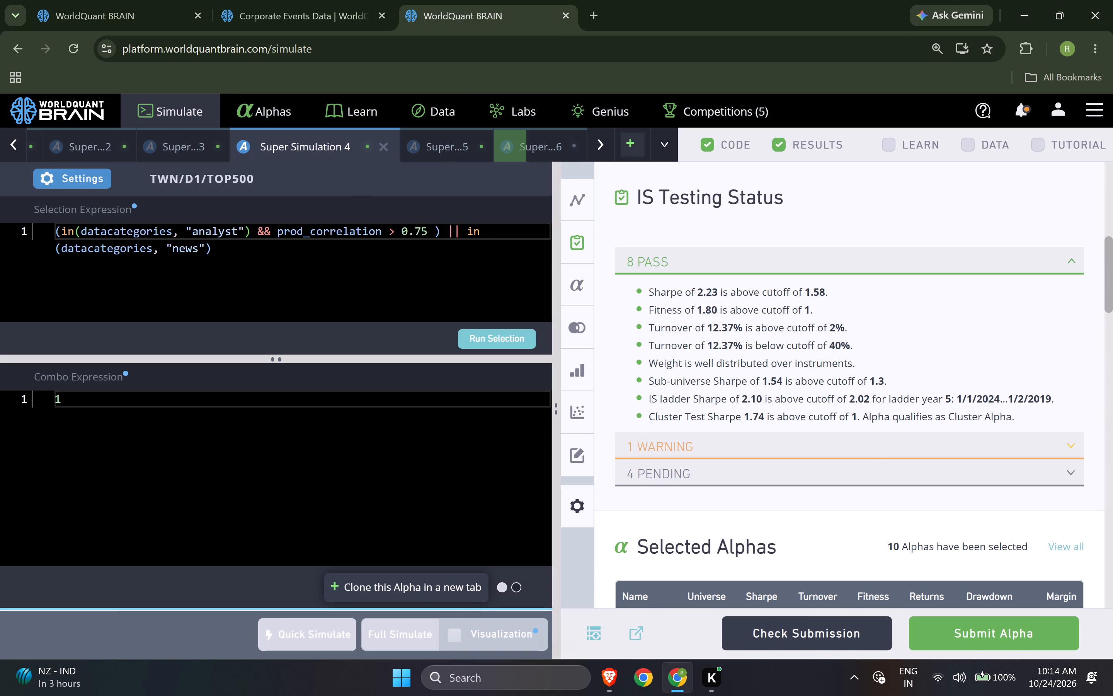
# Clone Super Simulation 4, set the clone's neutralization to Subindustry and run a full simulation.
pyautogui.click(446, 578)
pyautogui.click(39, 176)
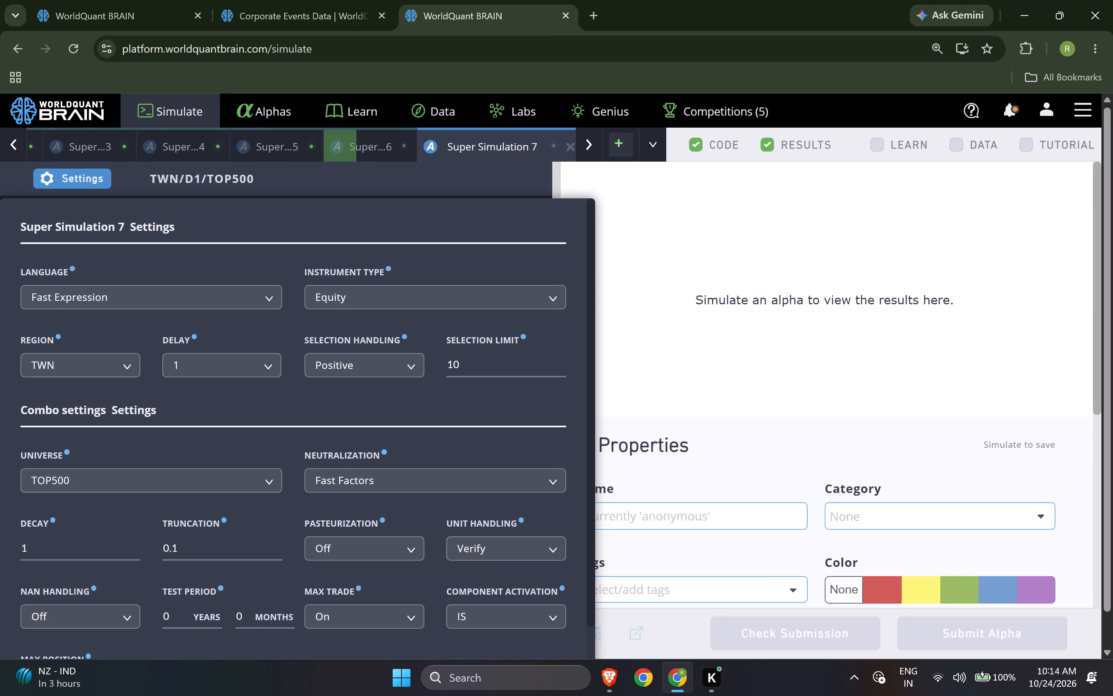
pyautogui.click(391, 484)
pyautogui.scroll(-1, 382, 643)
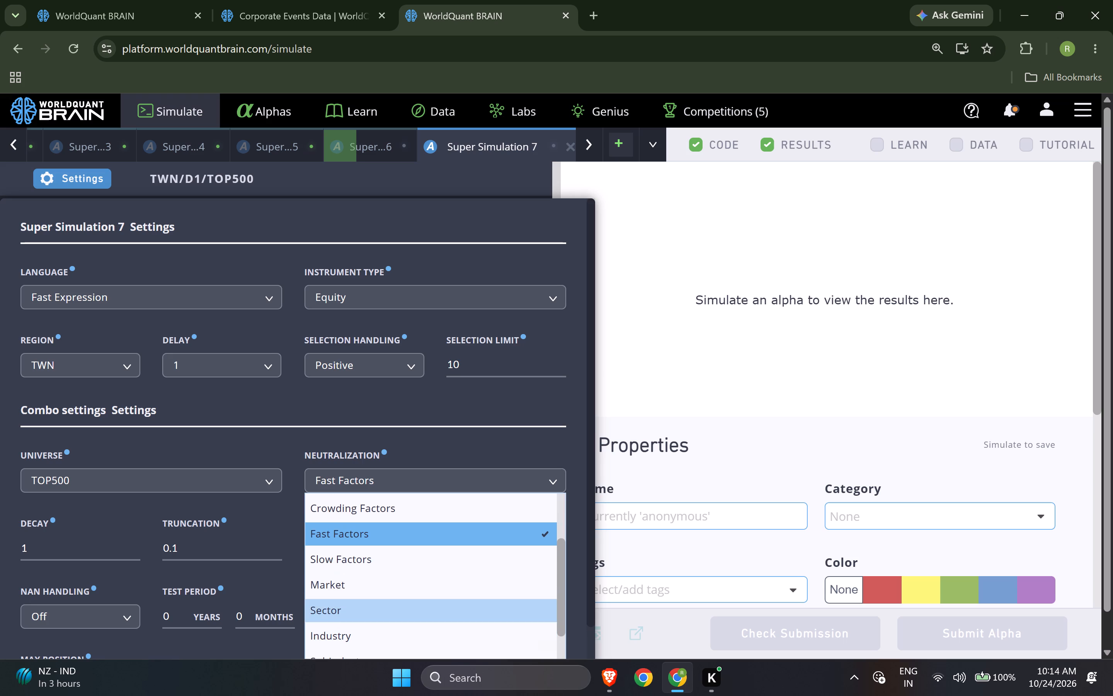
pyautogui.scroll(-1, 383, 612)
pyautogui.click(383, 613)
pyautogui.scroll(-5, 383, 613)
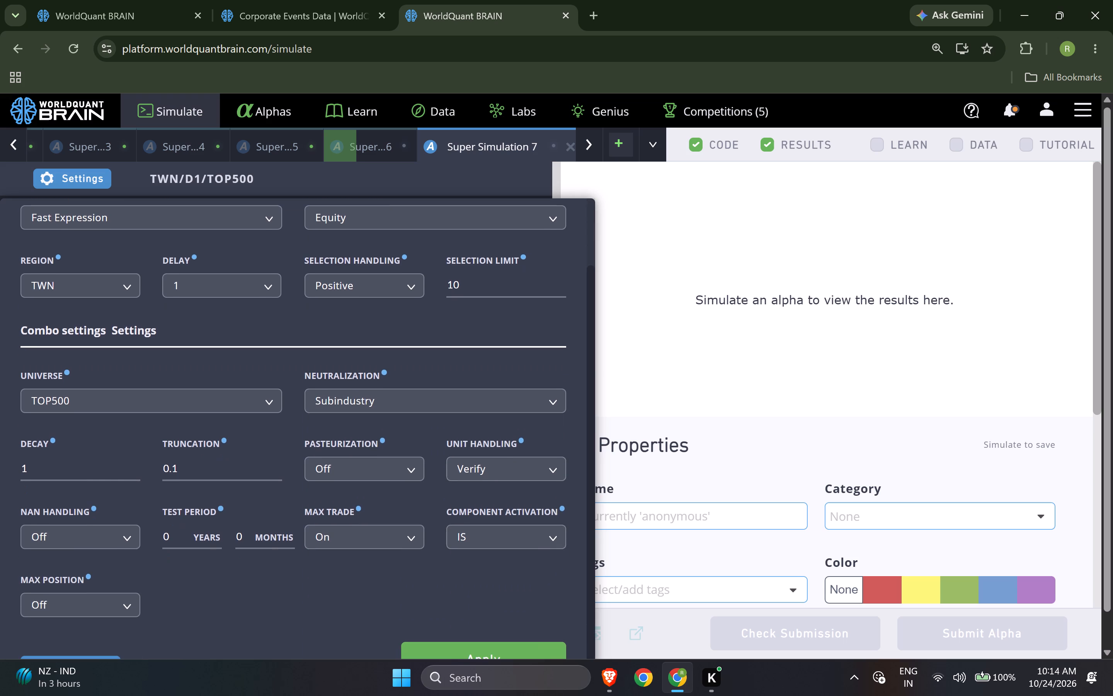
pyautogui.click(451, 650)
pyautogui.click(435, 634)
# Clone Super Simulation 7, set the clone's neutralization to Industry and run a full simulation.
pyautogui.click(450, 579)
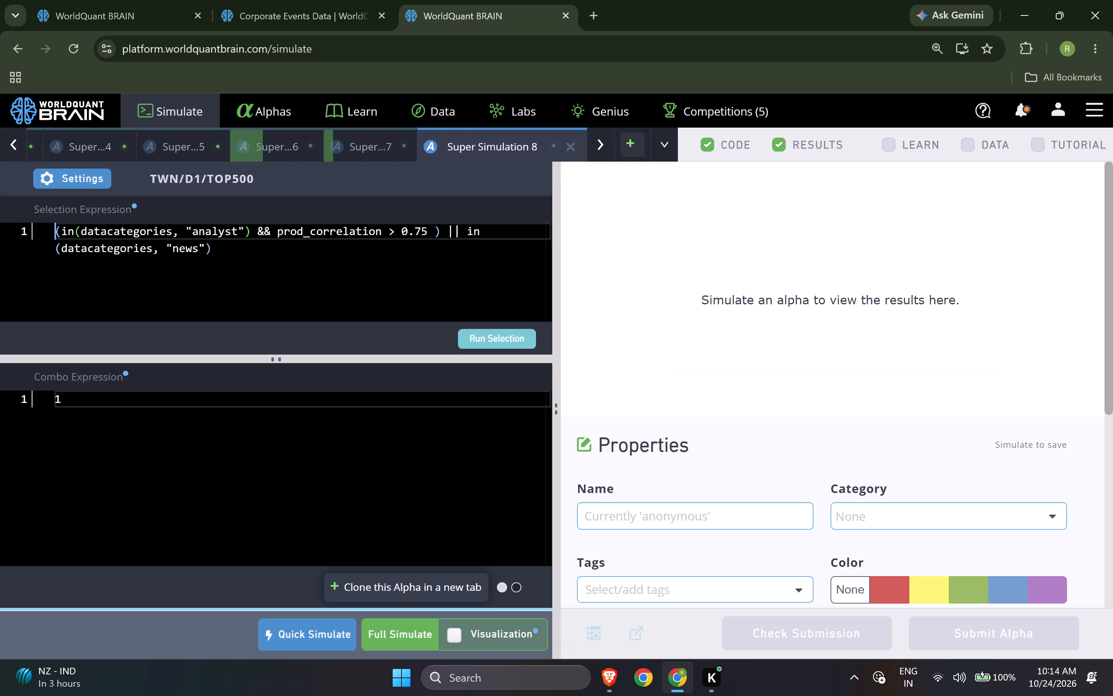
pyautogui.click(97, 183)
pyautogui.click(393, 475)
pyautogui.scroll(-3, 396, 537)
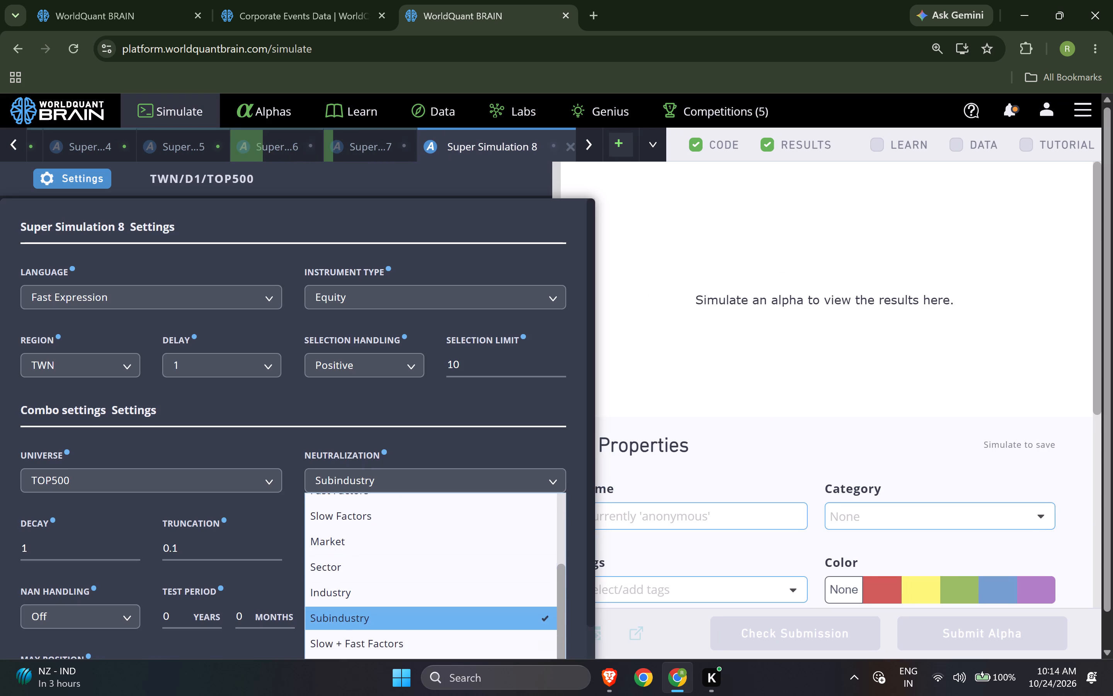
pyautogui.click(412, 595)
pyautogui.scroll(-4, 413, 595)
pyautogui.scroll(-1, 447, 641)
pyautogui.click(456, 621)
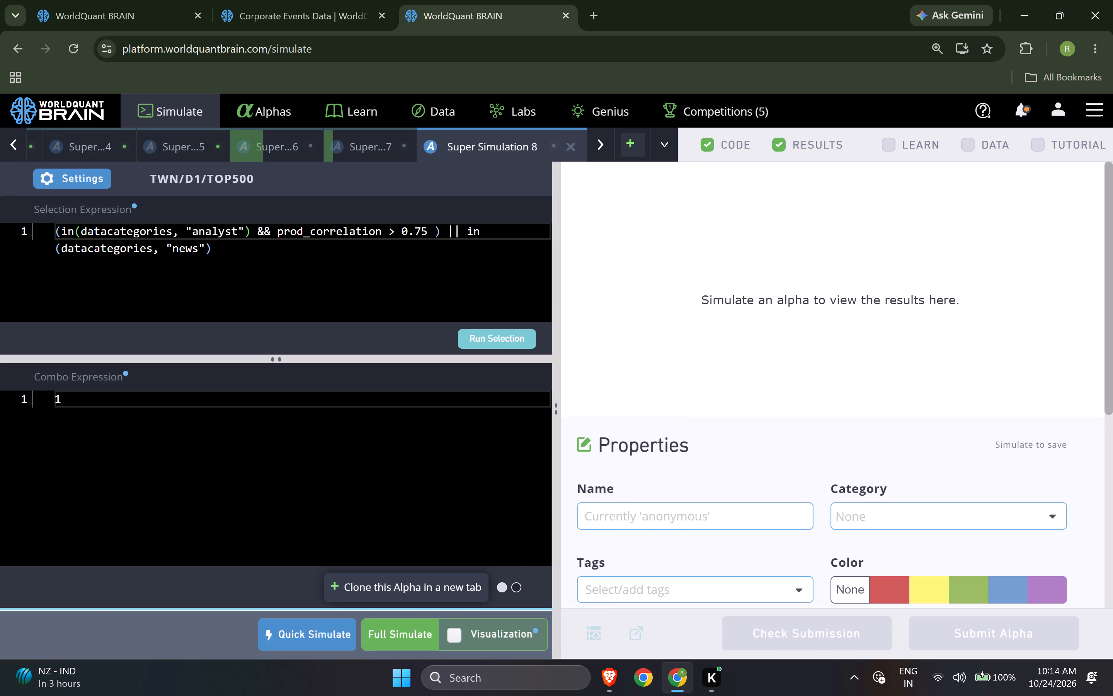
pyautogui.click(422, 628)
# Clone Super Simulation 8 and set the clone's neutralization to Sector.
pyautogui.click(450, 590)
pyautogui.click(102, 184)
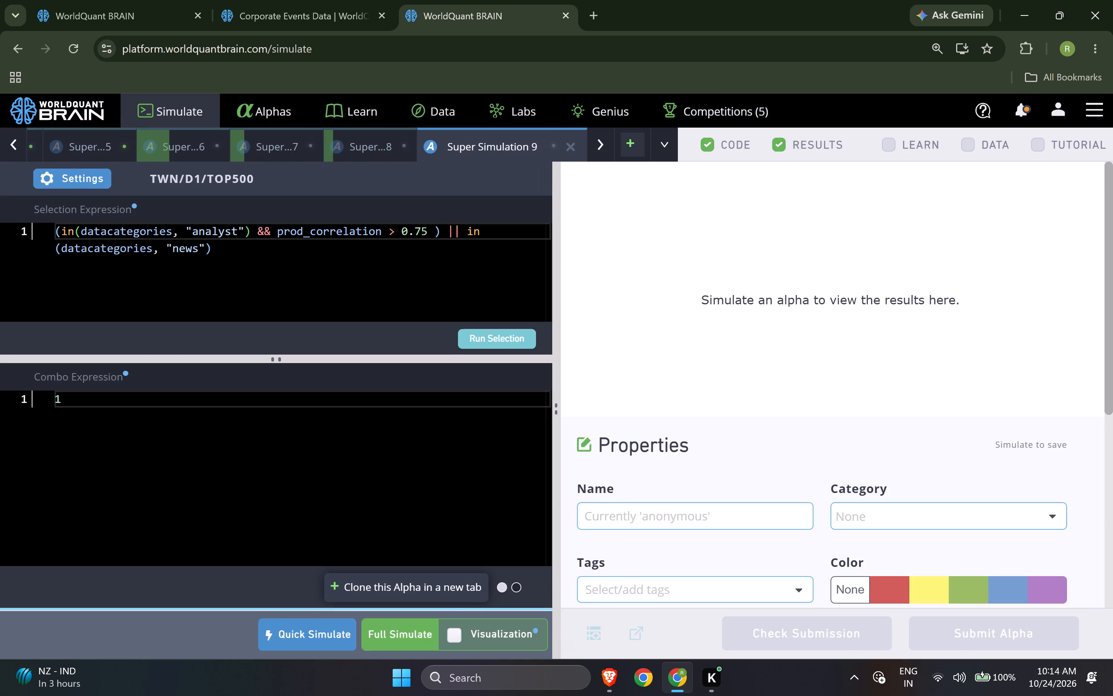
pyautogui.click(444, 474)
pyautogui.scroll(-2, 422, 605)
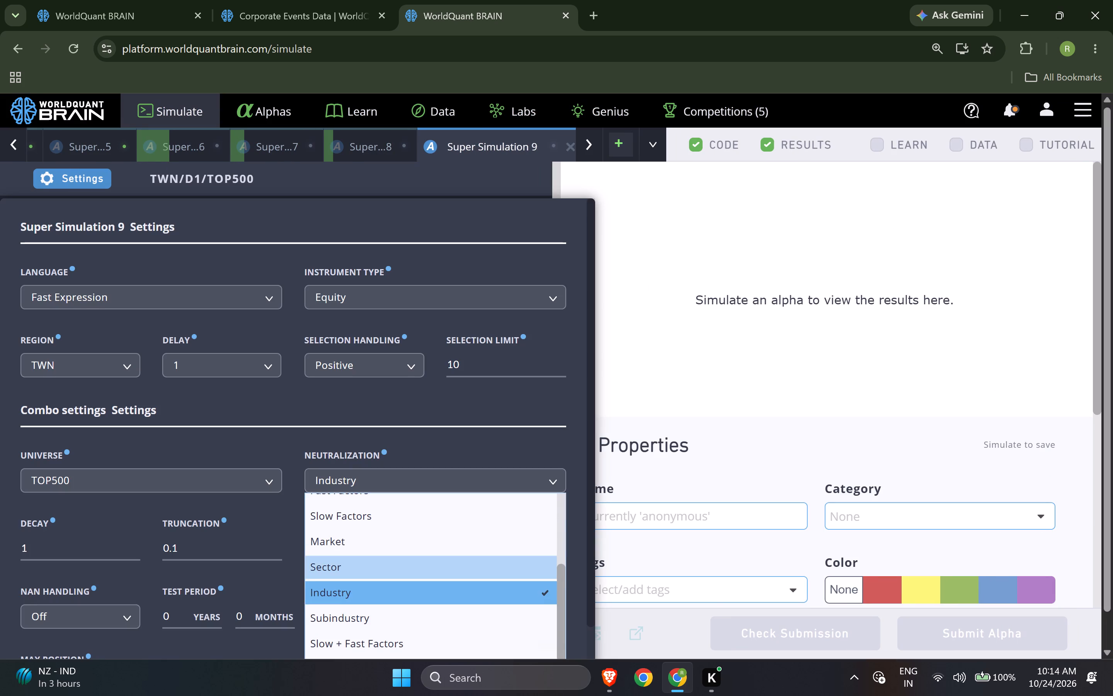
pyautogui.click(428, 567)
pyautogui.scroll(-5, 428, 567)
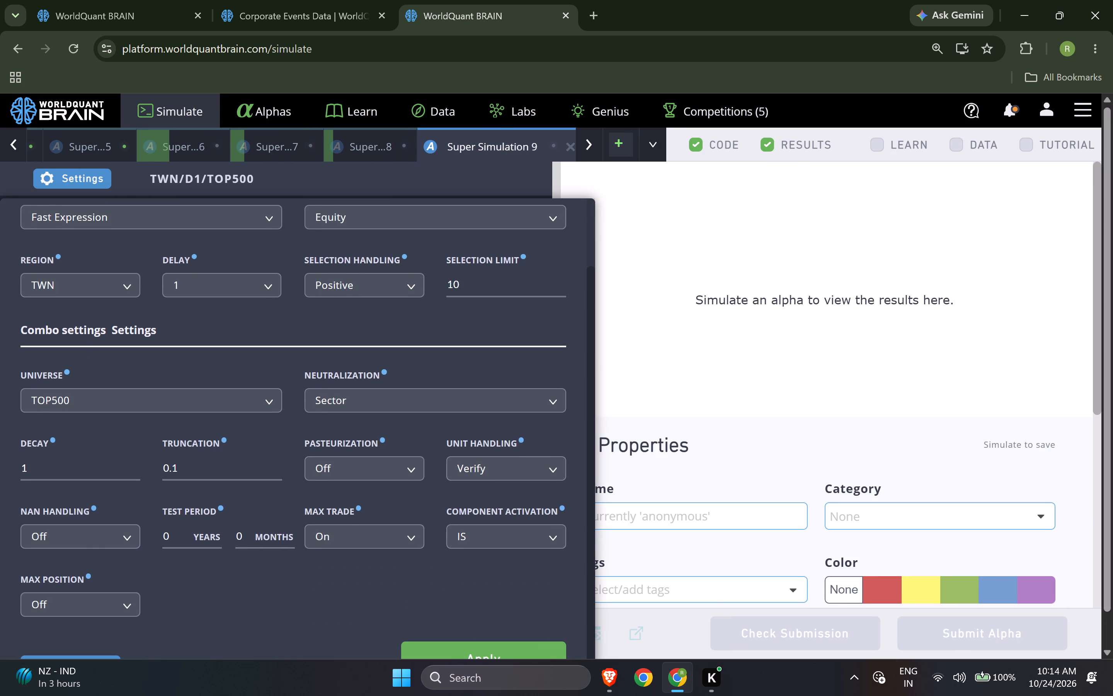
pyautogui.click(481, 650)
# Fill Super Simulation 5's Selection and Combo Expression descriptions with the "Short descriptions of your Selection Expression…" requirement sentence and check its submission.
pyautogui.click(93, 149)
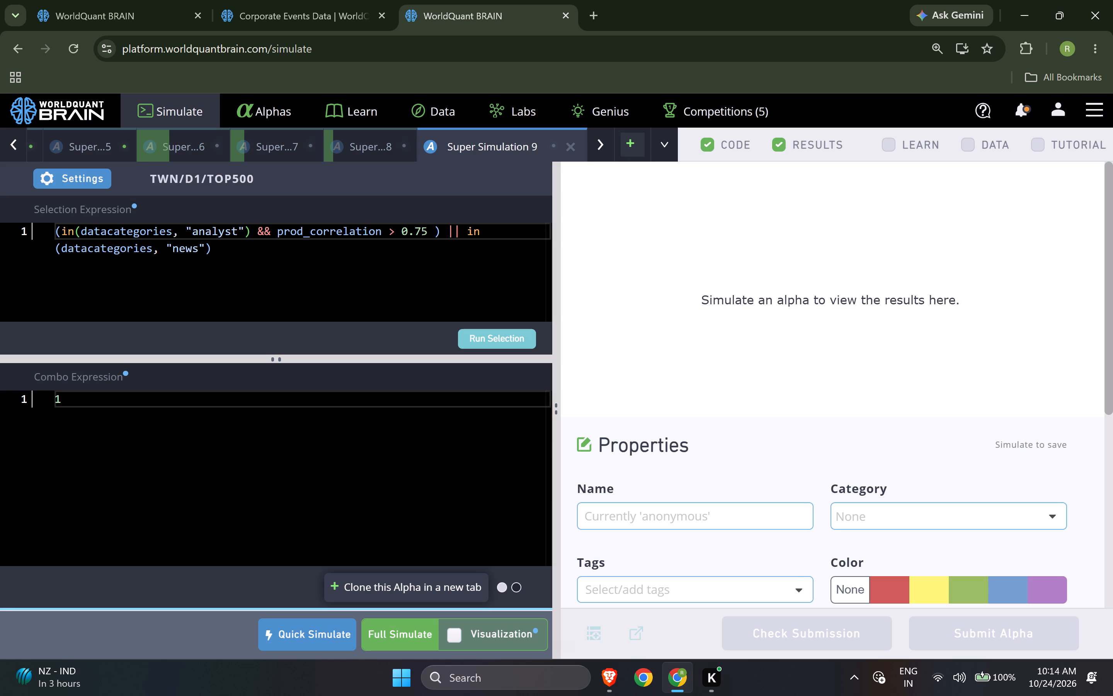
pyautogui.scroll(-5, 883, 531)
pyautogui.click(1104, 284)
pyautogui.moveTo(1112, 283); pyautogui.dragTo(1112, 695)
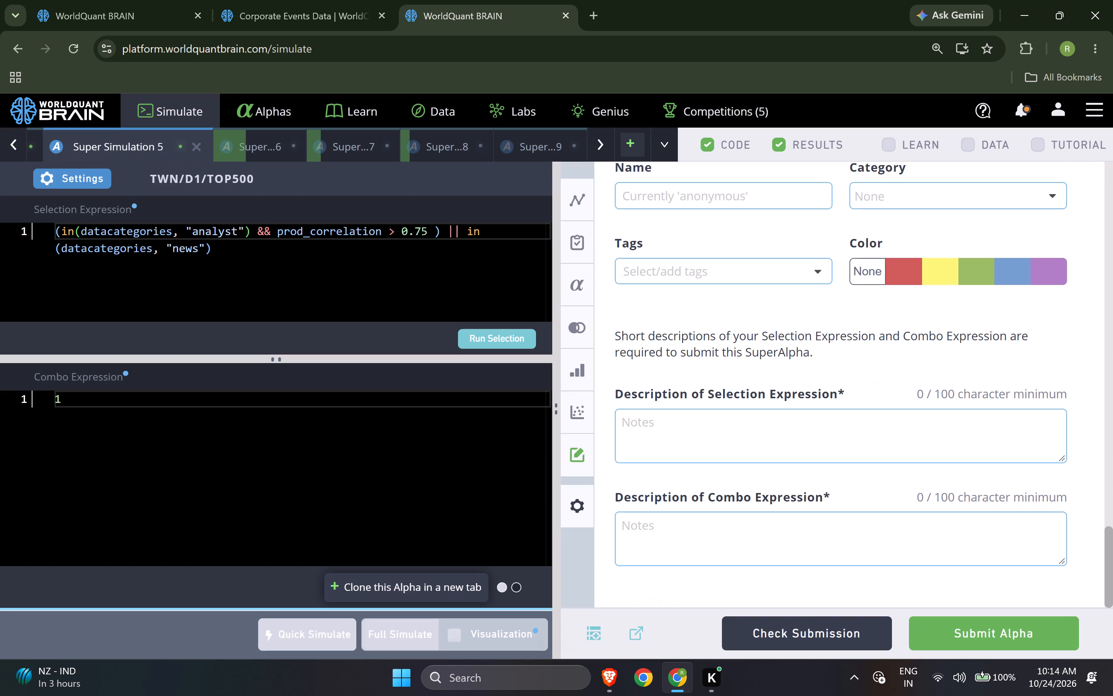
pyautogui.click(875, 447)
pyautogui.press('super+v')
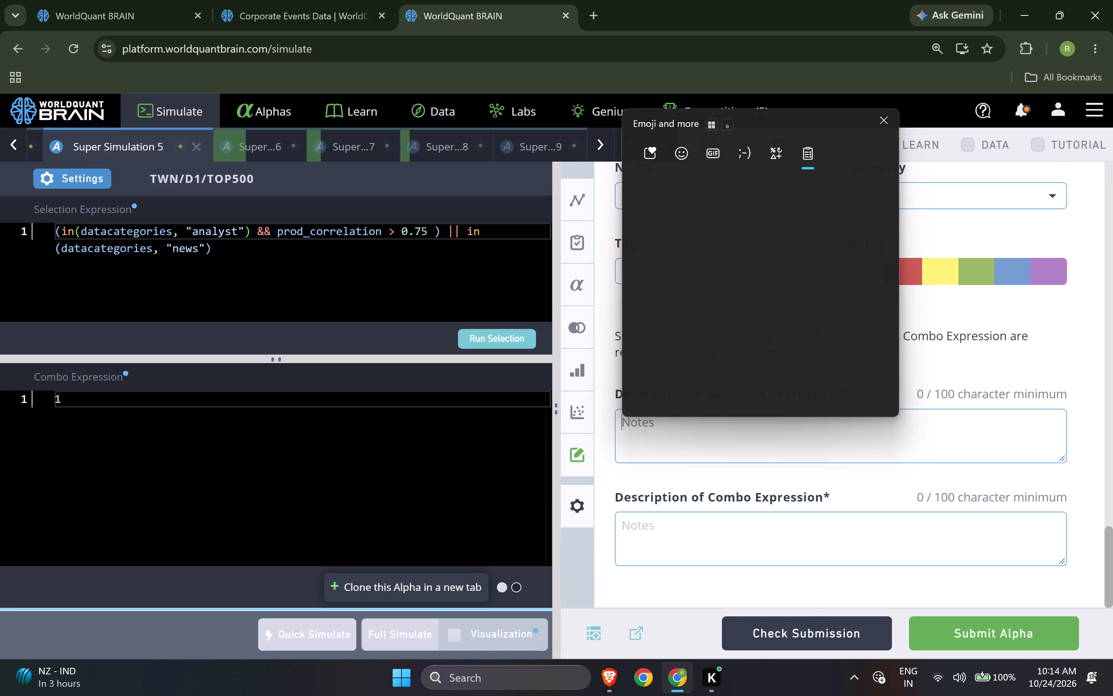
pyautogui.click(790, 302)
pyautogui.hotkey('ctrl', 'v')
pyautogui.click(785, 548)
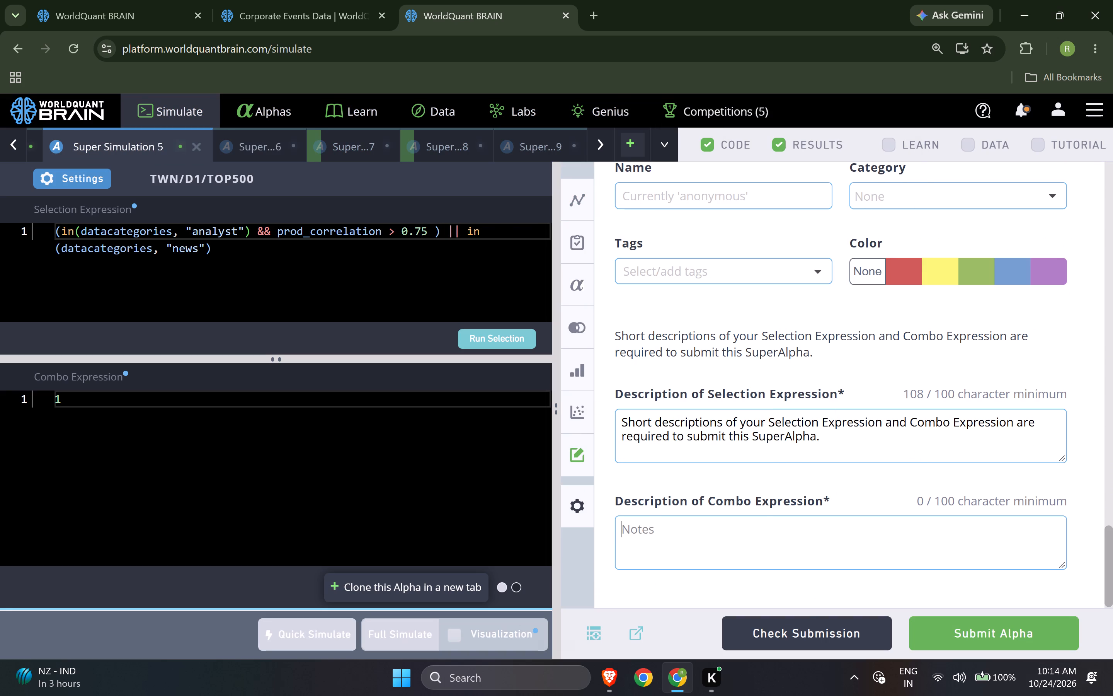
pyautogui.hotkey('ctrl', 'v')
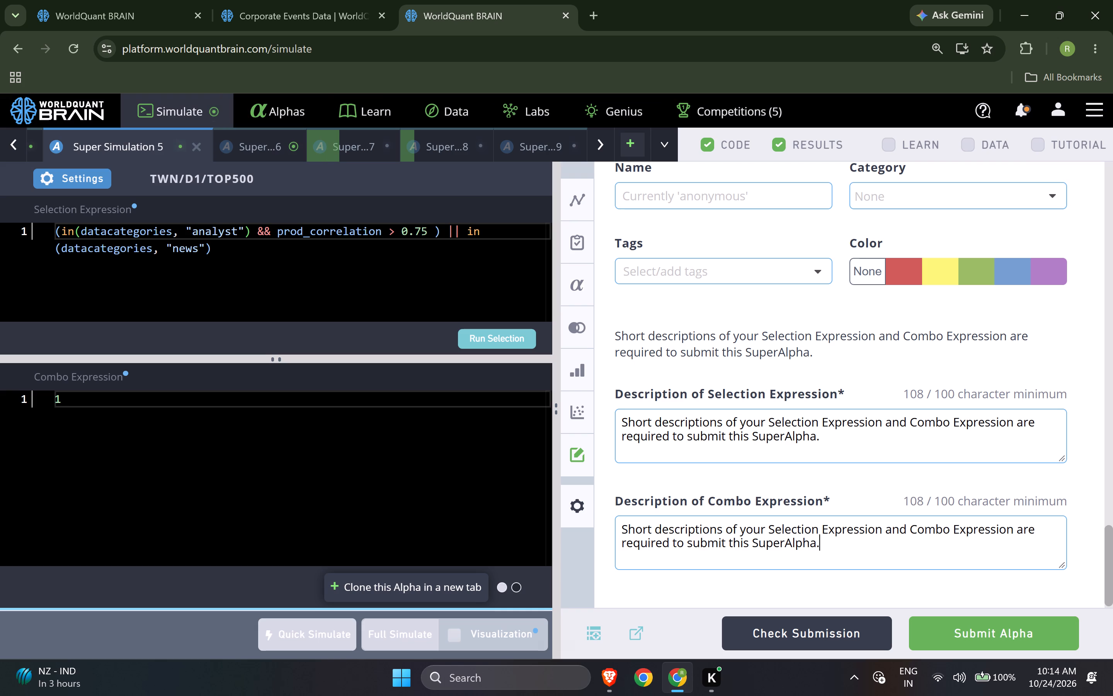
pyautogui.click(805, 629)
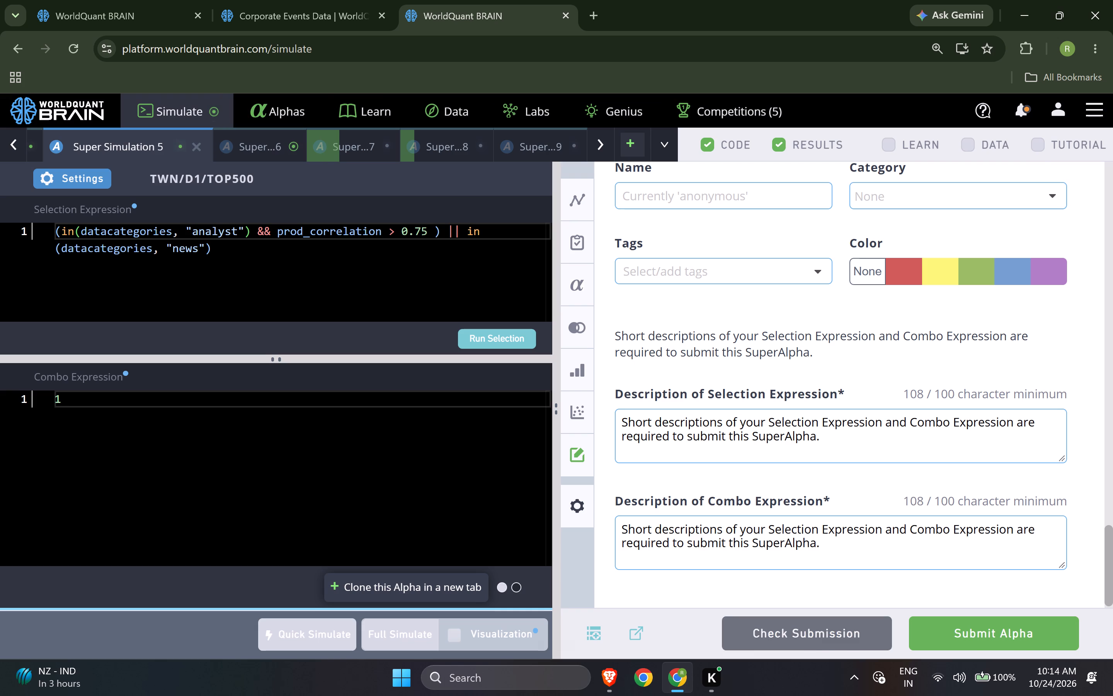
# Run a full simulation of Super Simulation 9.
pyautogui.click(550, 151)
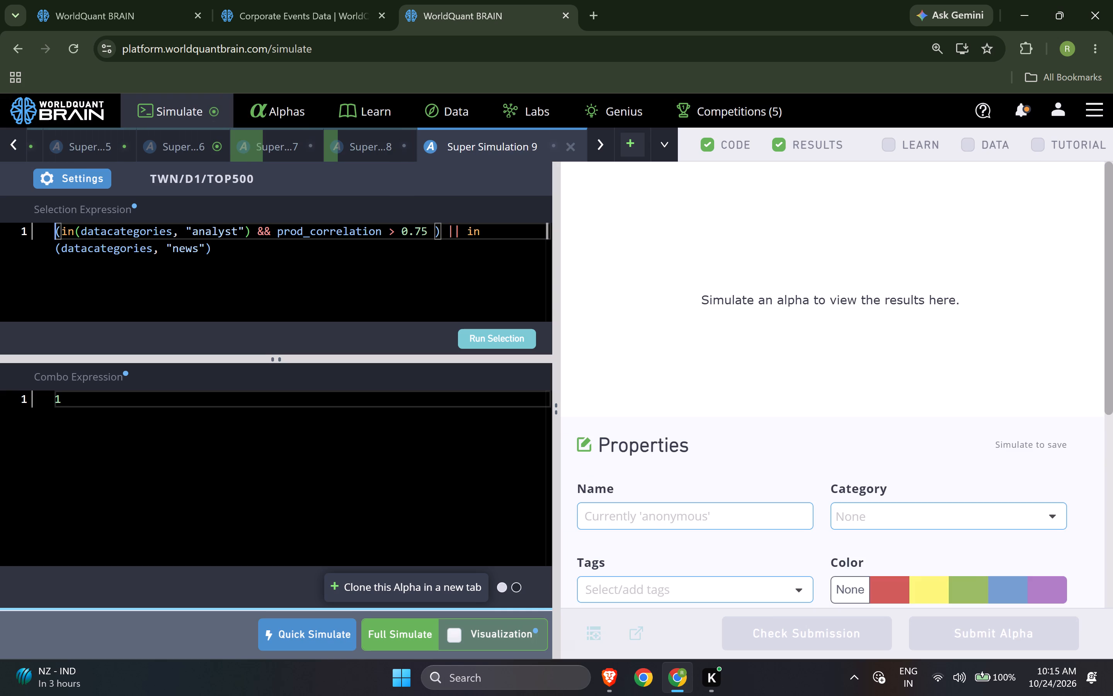
pyautogui.click(424, 643)
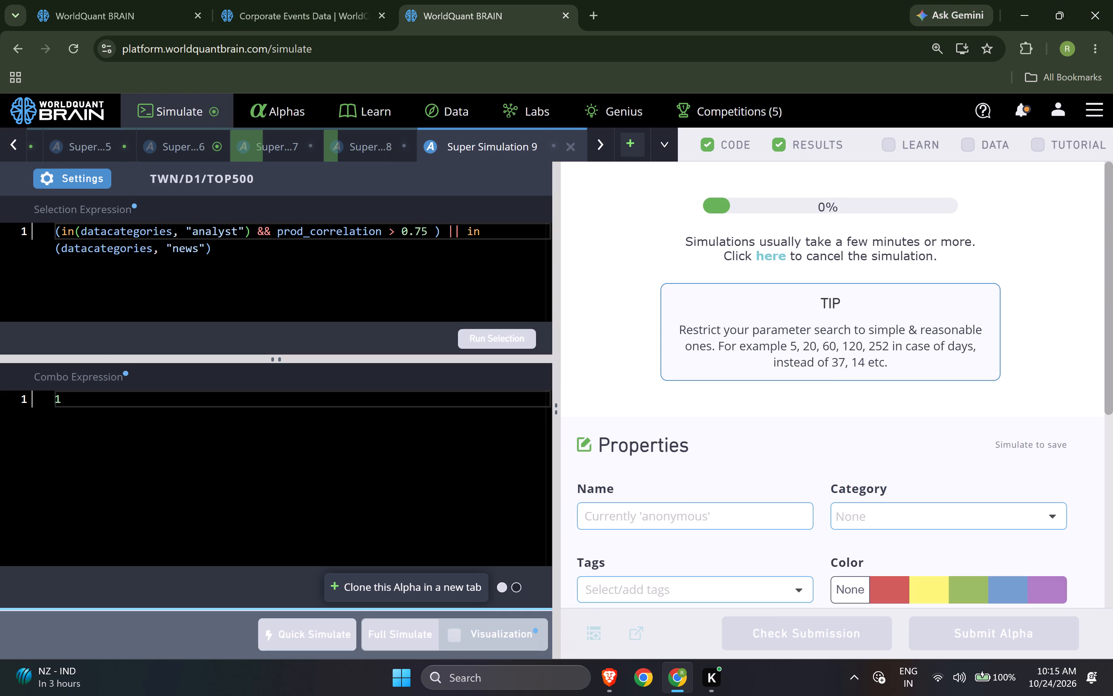
# Examine the failed and passed tests of Super Simulation 6 and the failed test of Super Simulation 5.
pyautogui.click(175, 149)
pyautogui.scroll(-5, 752, 329)
pyautogui.click(772, 343)
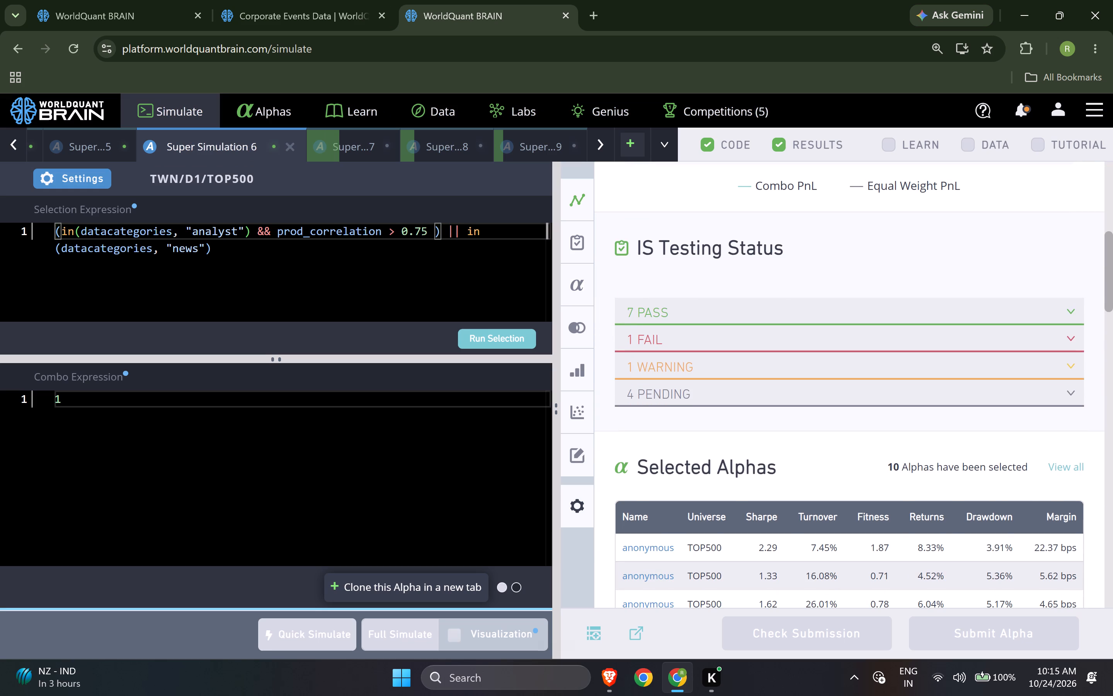
pyautogui.click(781, 311)
pyautogui.click(67, 138)
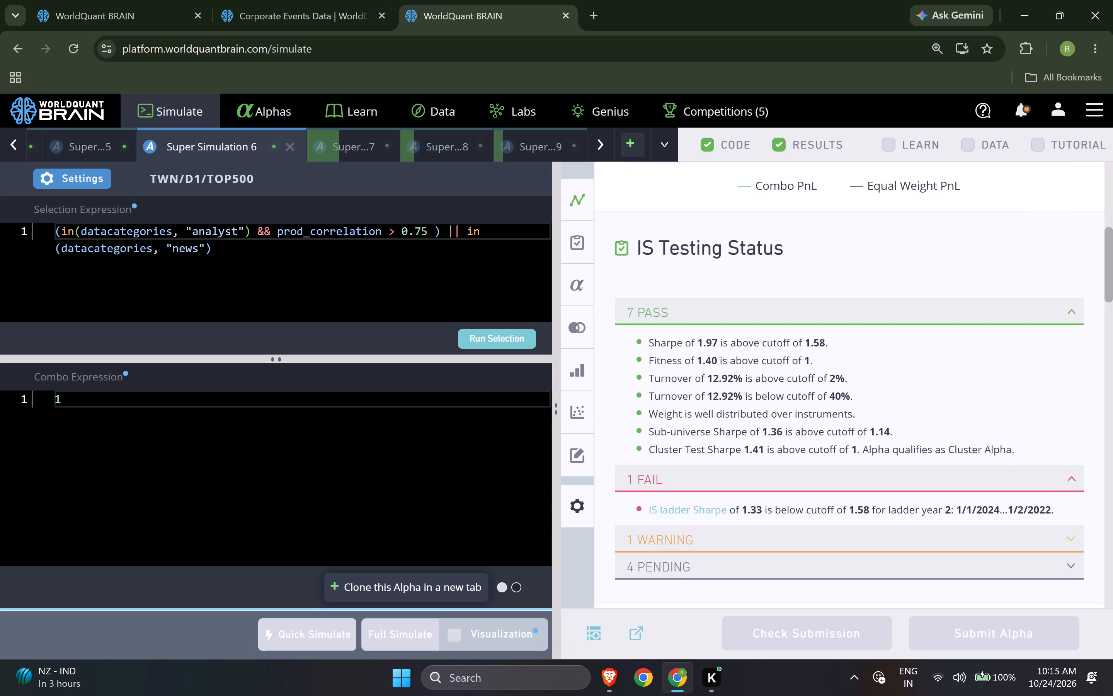
pyautogui.click(732, 345)
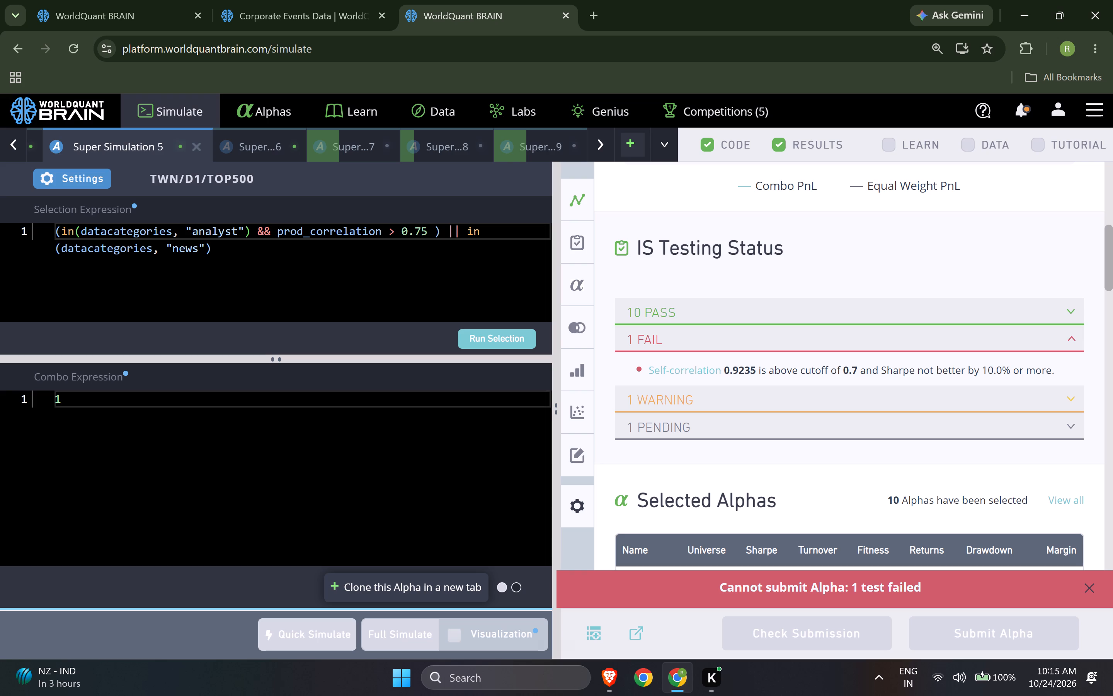
# Set Super Simulation 1's region to DEU and run its selection.
pyautogui.click(25, 140)
pyautogui.click(22, 153)
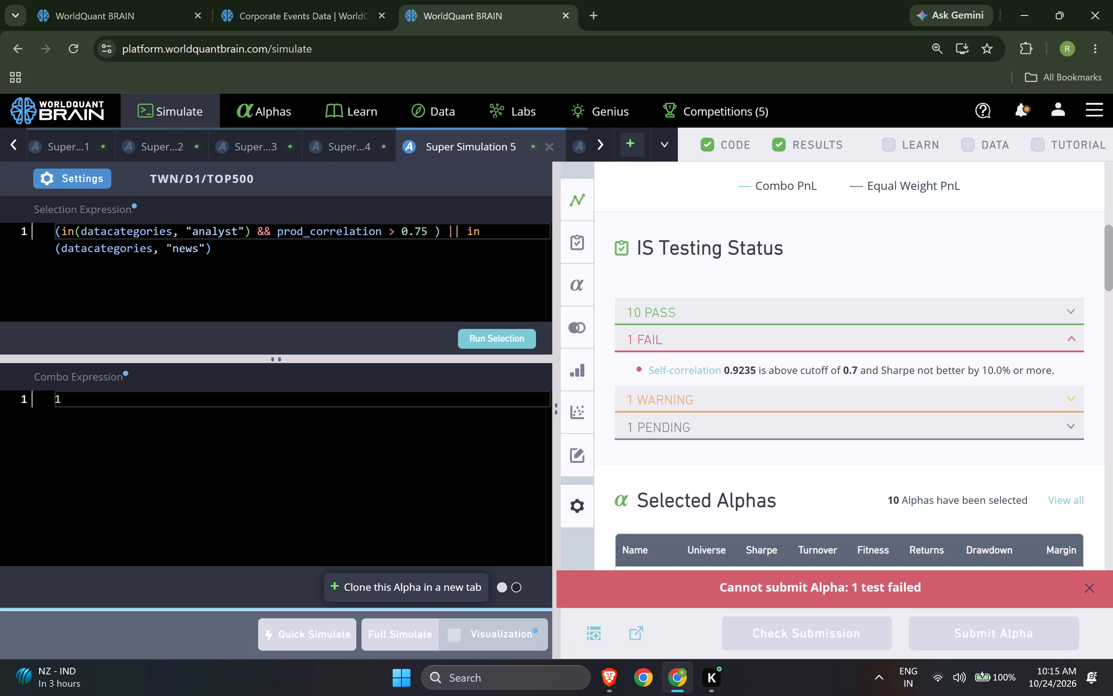
pyautogui.click(63, 144)
pyautogui.click(69, 178)
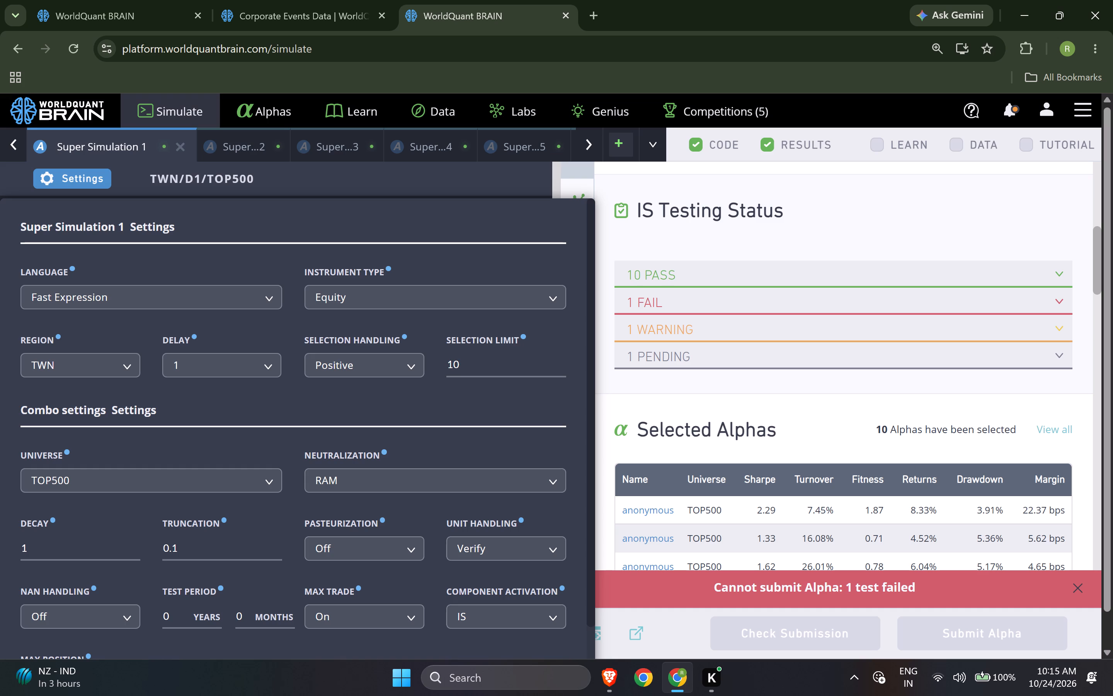
pyautogui.click(104, 363)
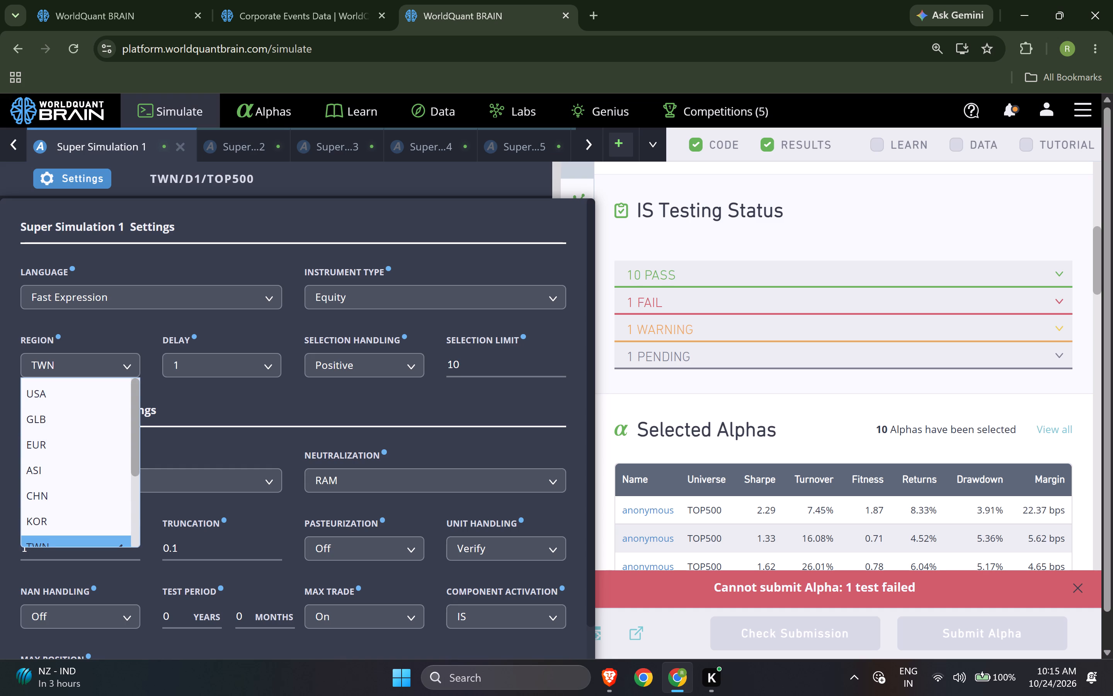
pyautogui.scroll(-2, 87, 511)
pyautogui.click(85, 504)
pyautogui.scroll(-2, 231, 484)
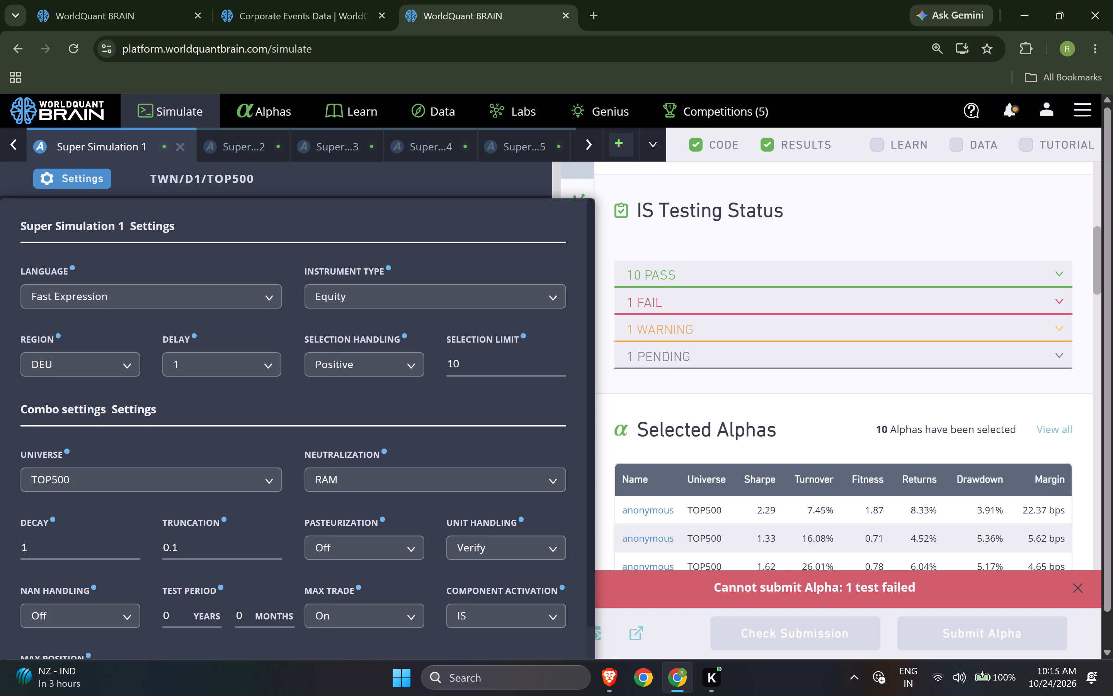
pyautogui.scroll(-3, 315, 486)
pyautogui.click(443, 646)
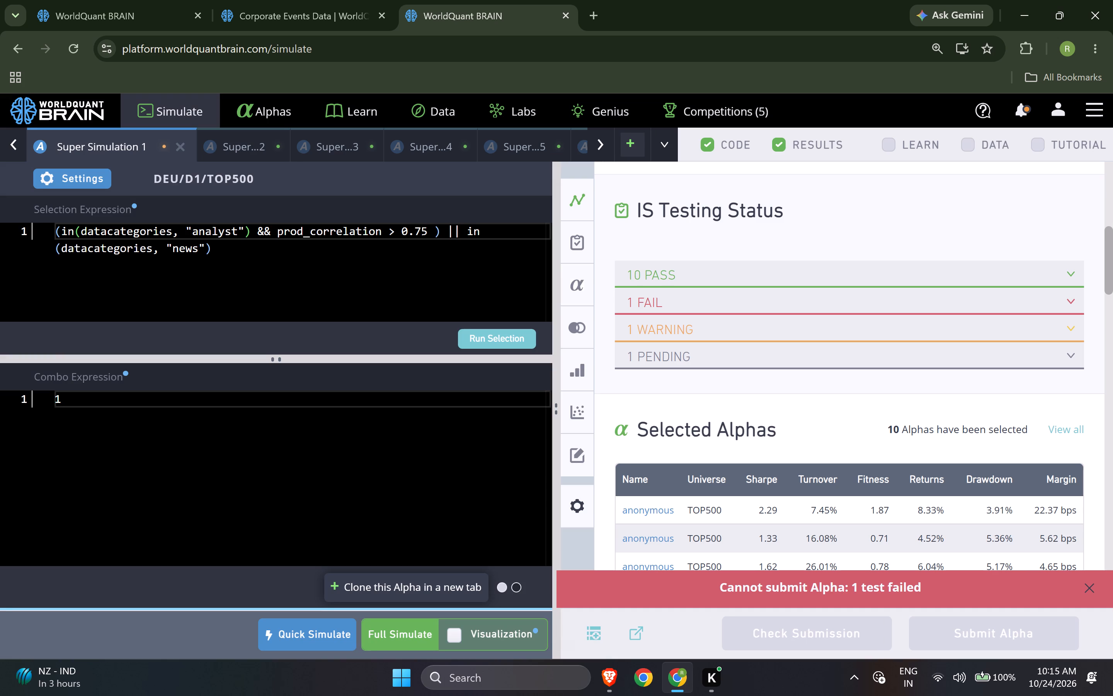
pyautogui.click(474, 341)
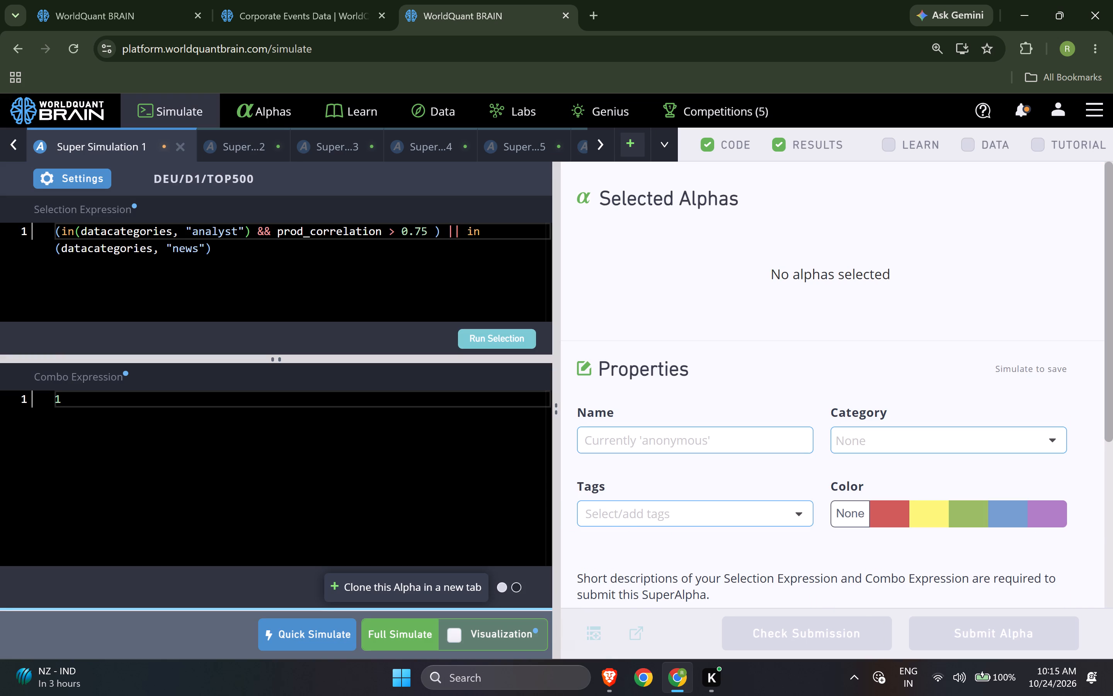
pyautogui.click(471, 336)
# Remove the "&& prod_correlation > 0.75" condition from the selection expression and run the selection again.
pyautogui.moveTo(253, 228); pyautogui.dragTo(434, 228)
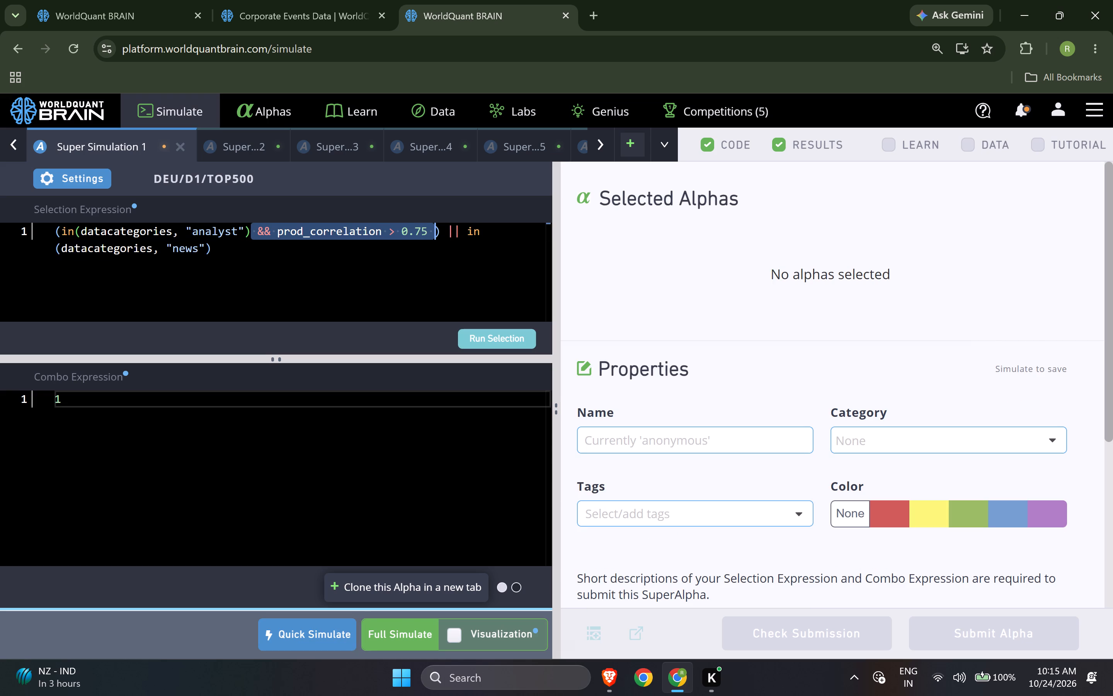
pyautogui.press('BackSpace')
pyautogui.click(498, 344)
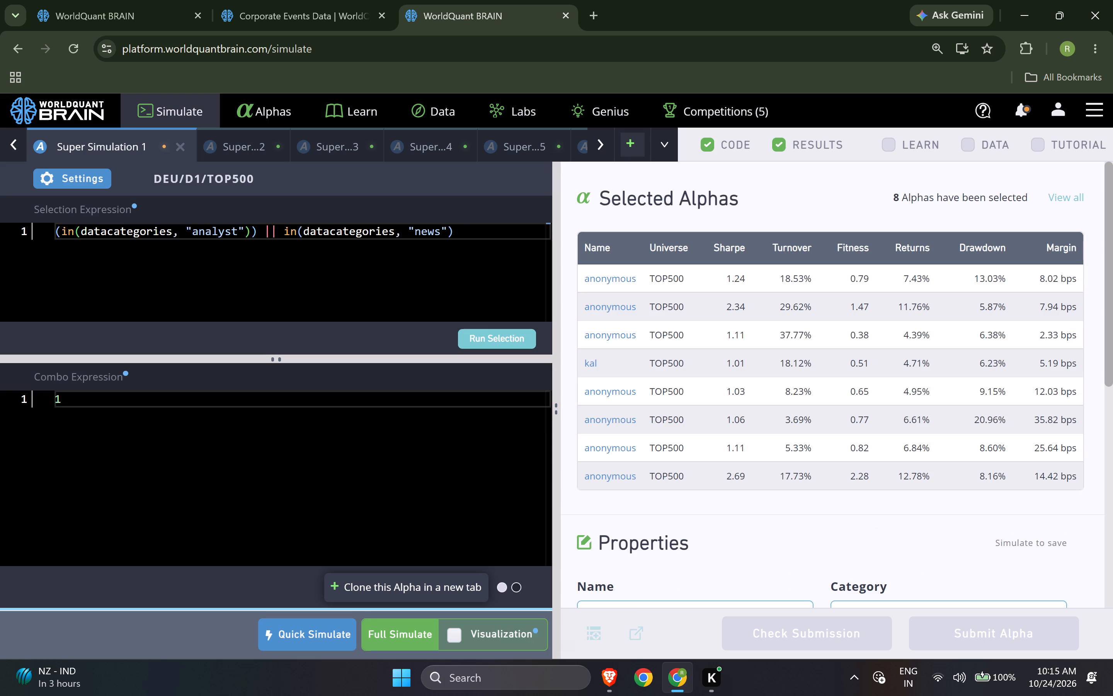
# Replace the "news" data category in the selection expression with "model" and run the selection.
pyautogui.doubleClick(425, 233)
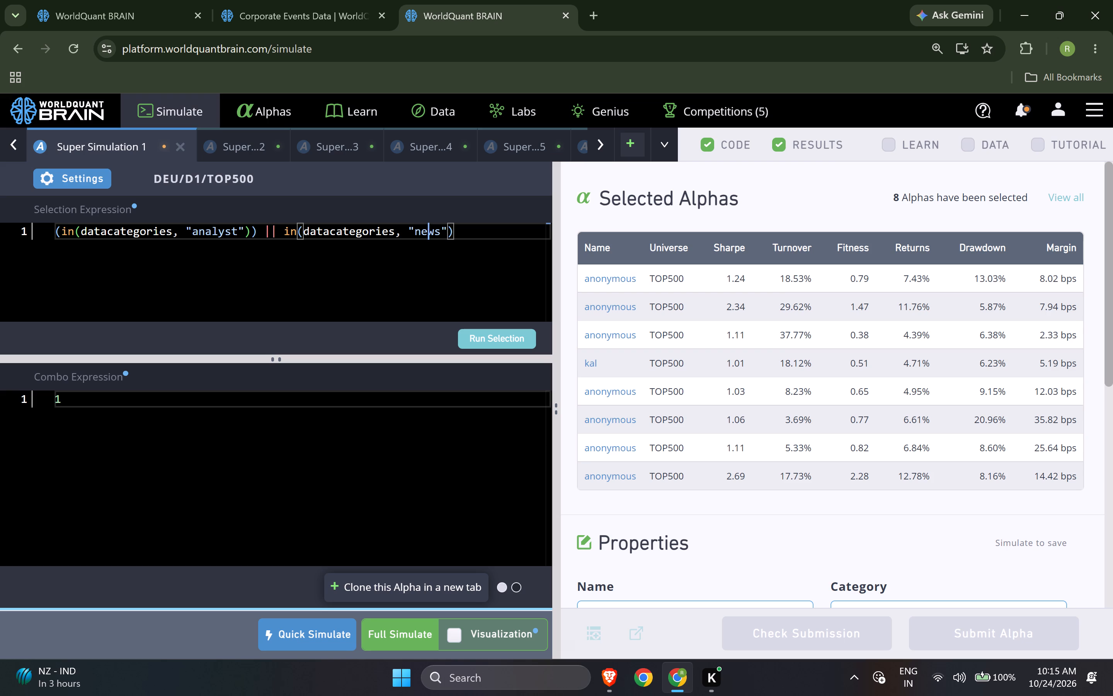
pyautogui.doubleClick(427, 232)
pyautogui.write('mo')
pyautogui.write('de')
pyautogui.press('l')
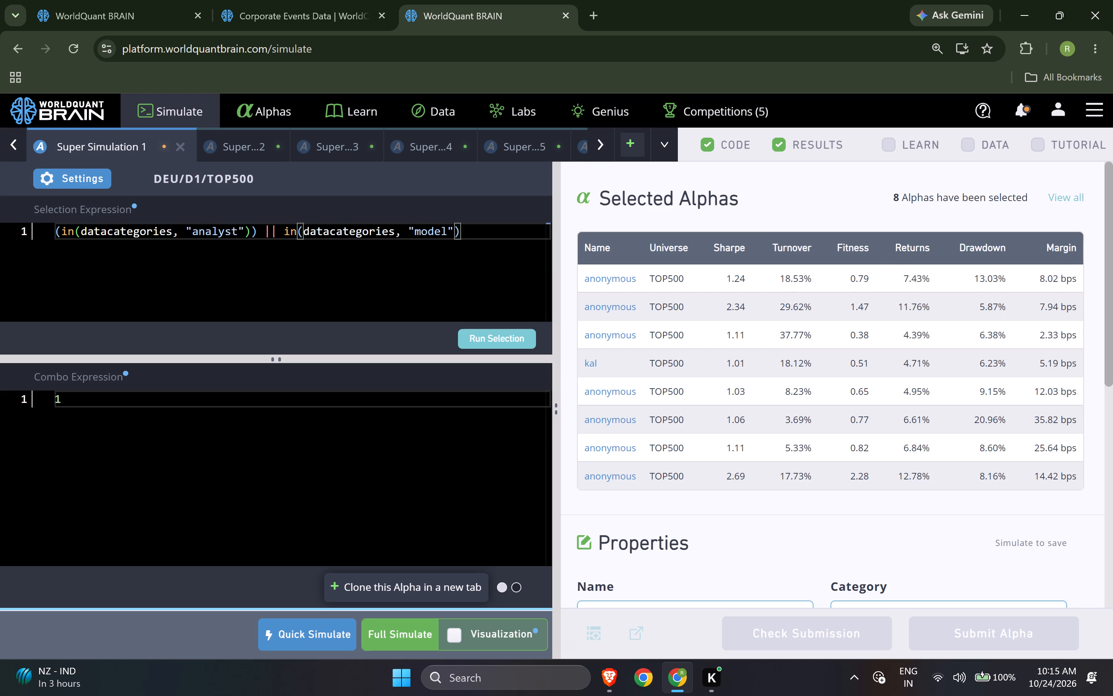
pyautogui.click(486, 322)
pyautogui.click(487, 328)
pyautogui.click(487, 336)
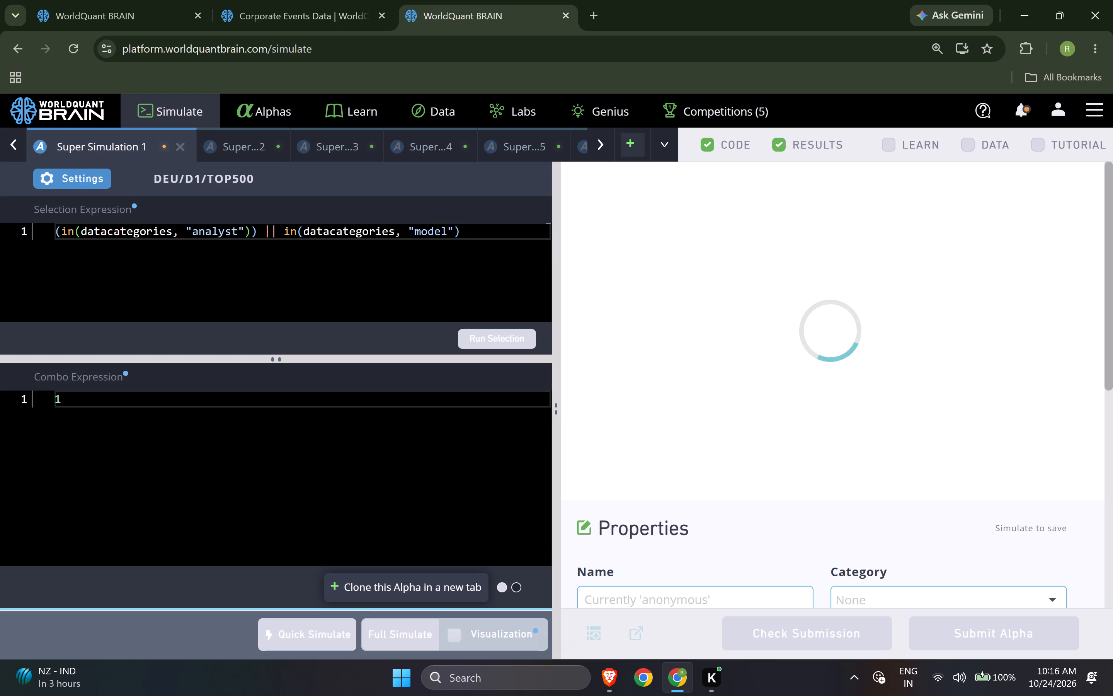
# Run a full simulation of the DEU super alpha in Super Simulation 1.
pyautogui.moveTo(285, 228); pyautogui.dragTo(402, 244)
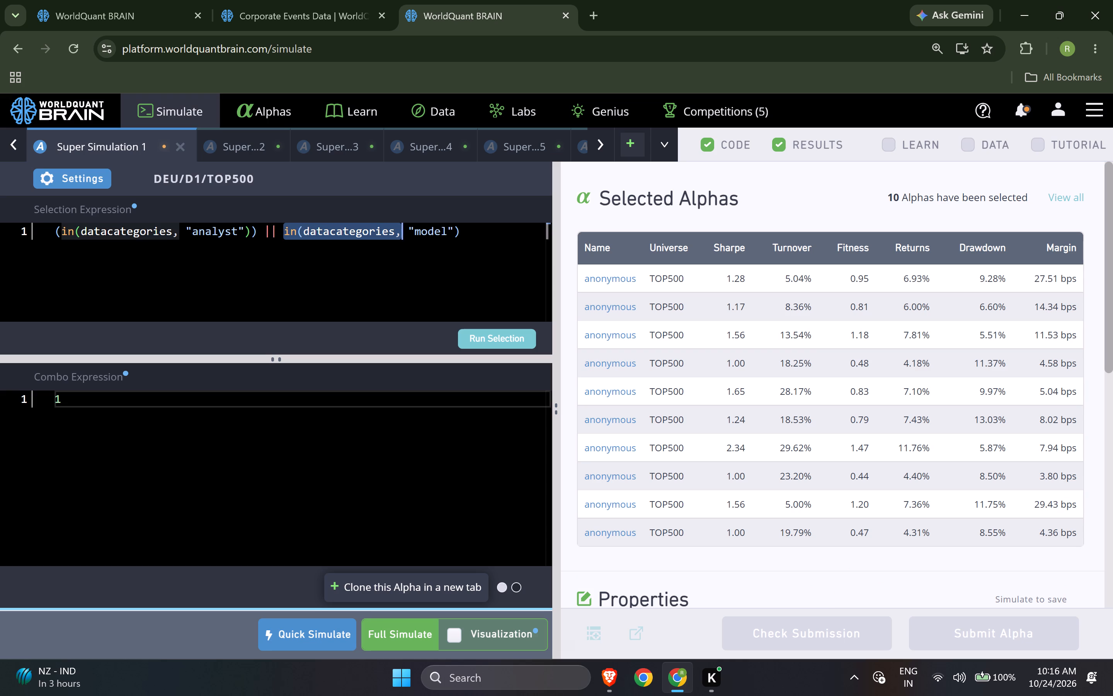
pyautogui.moveTo(402, 244); pyautogui.dragTo(471, 245)
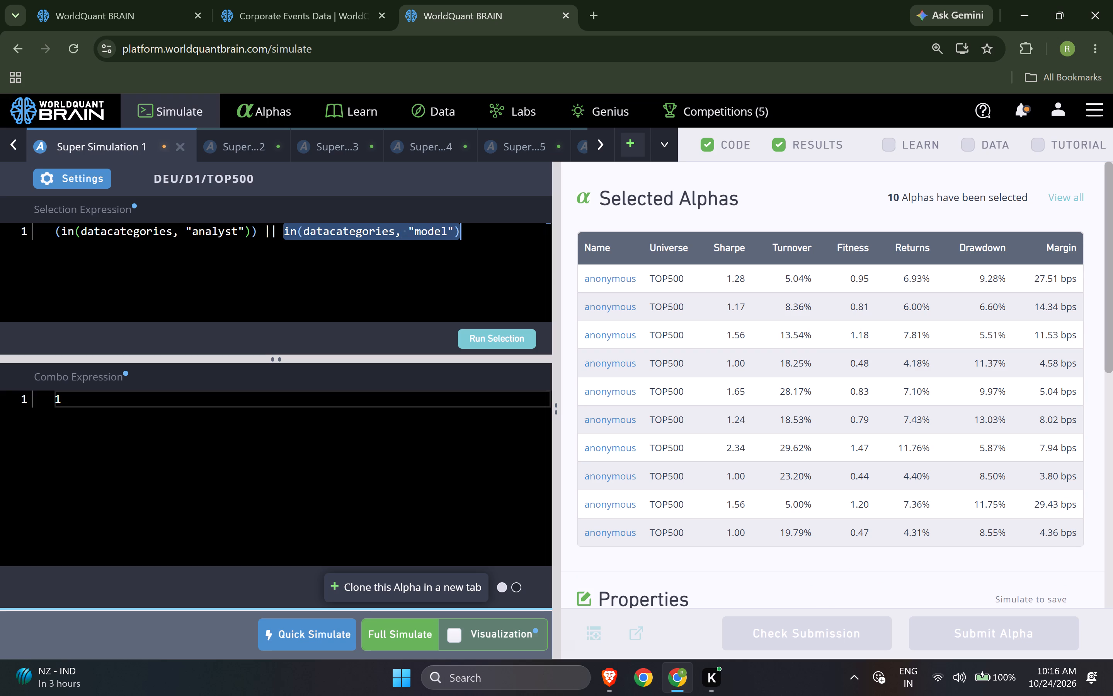
pyautogui.click(389, 525)
pyautogui.click(417, 632)
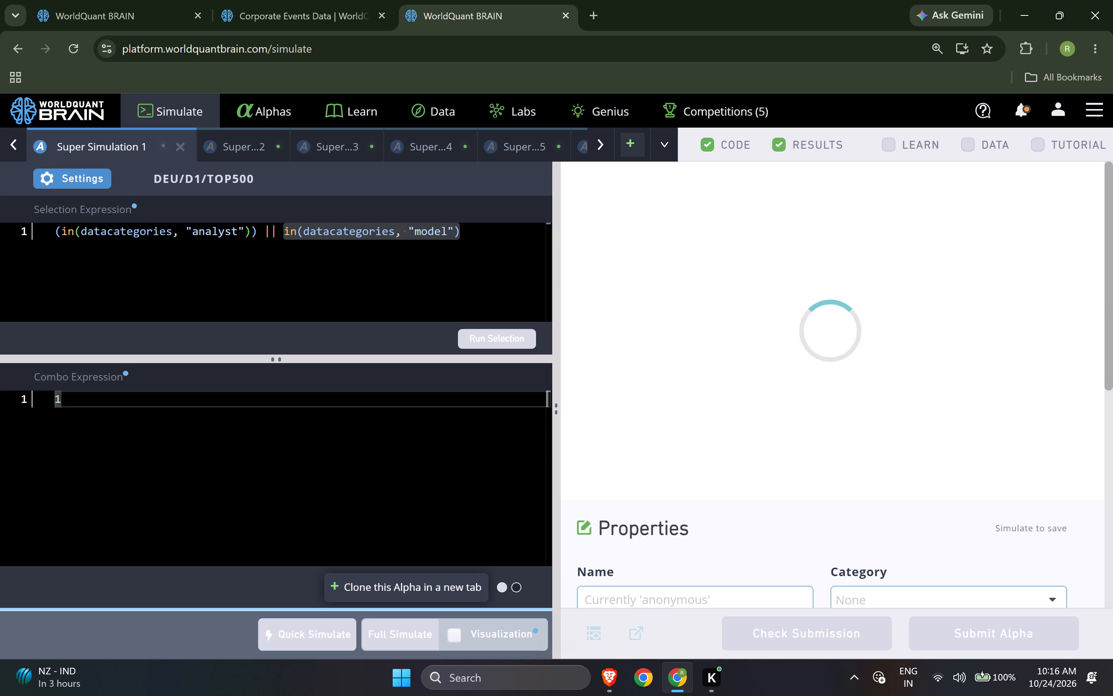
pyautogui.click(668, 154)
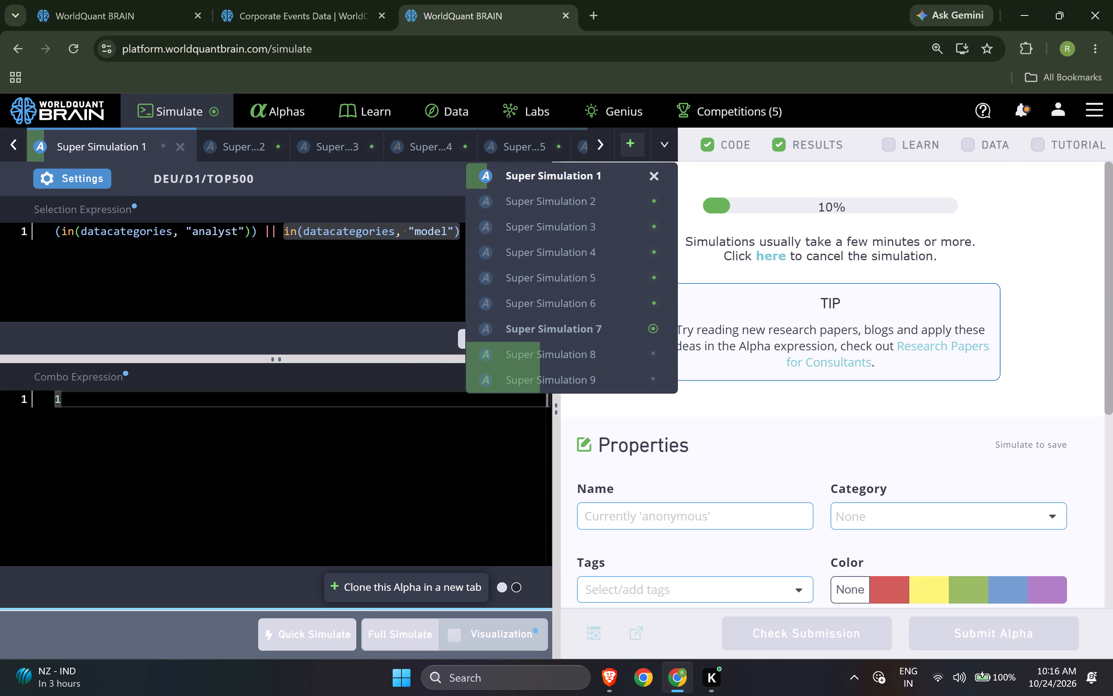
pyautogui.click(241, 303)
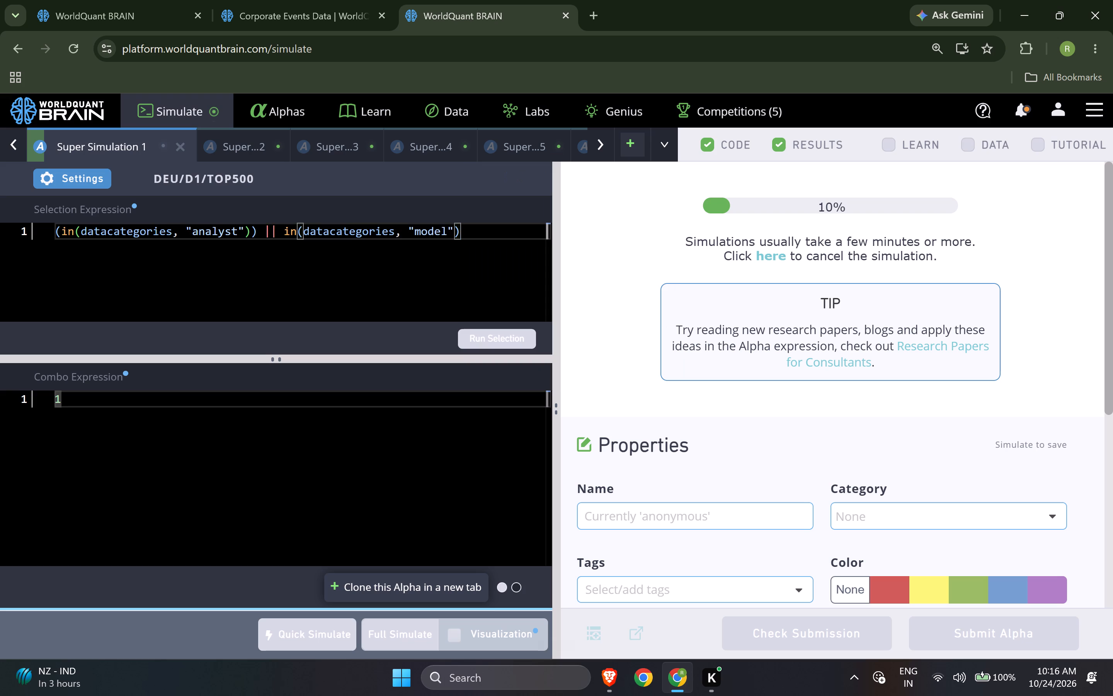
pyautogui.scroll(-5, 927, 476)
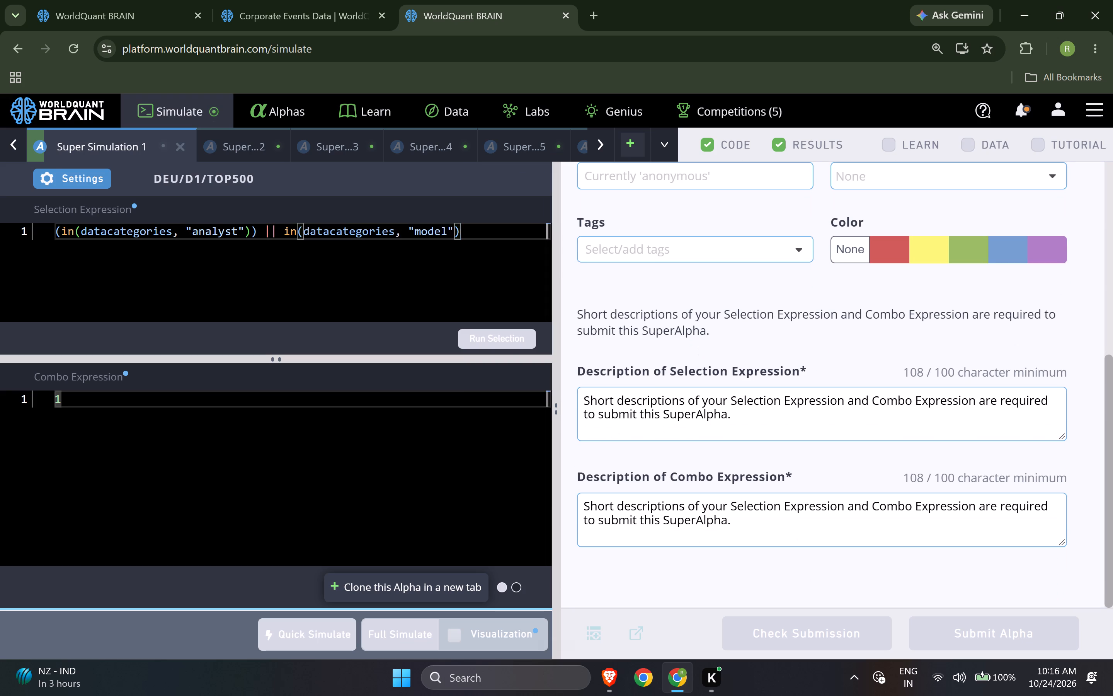
# Close Super Simulations 2 through 6.
pyautogui.click(665, 152)
pyautogui.tripleClick(651, 201)
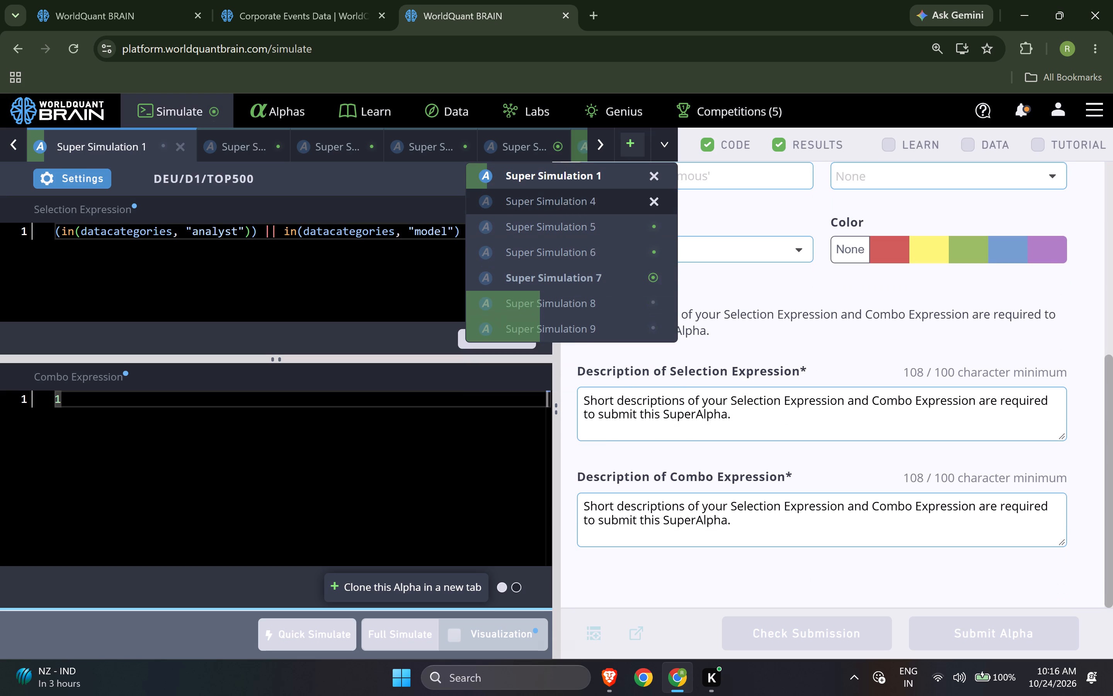
pyautogui.click(651, 201)
pyautogui.click(651, 201)
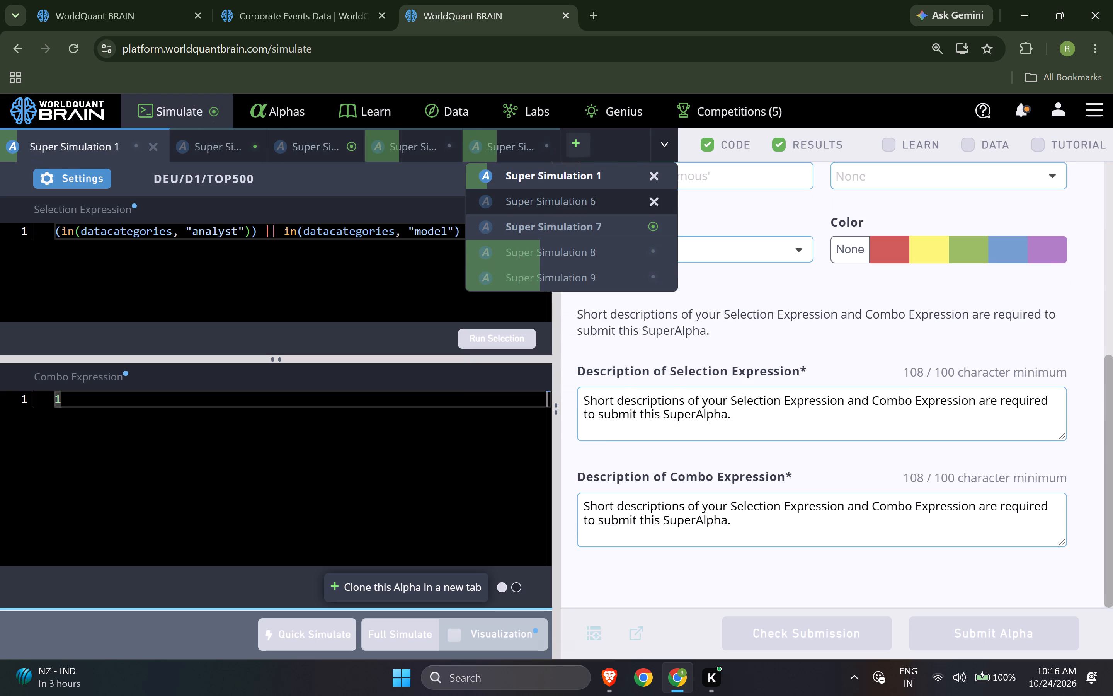
# Open Super Simulation 7 and run the submission check on its TWN super alpha.
pyautogui.click(609, 206)
pyautogui.scroll(-5, 785, 529)
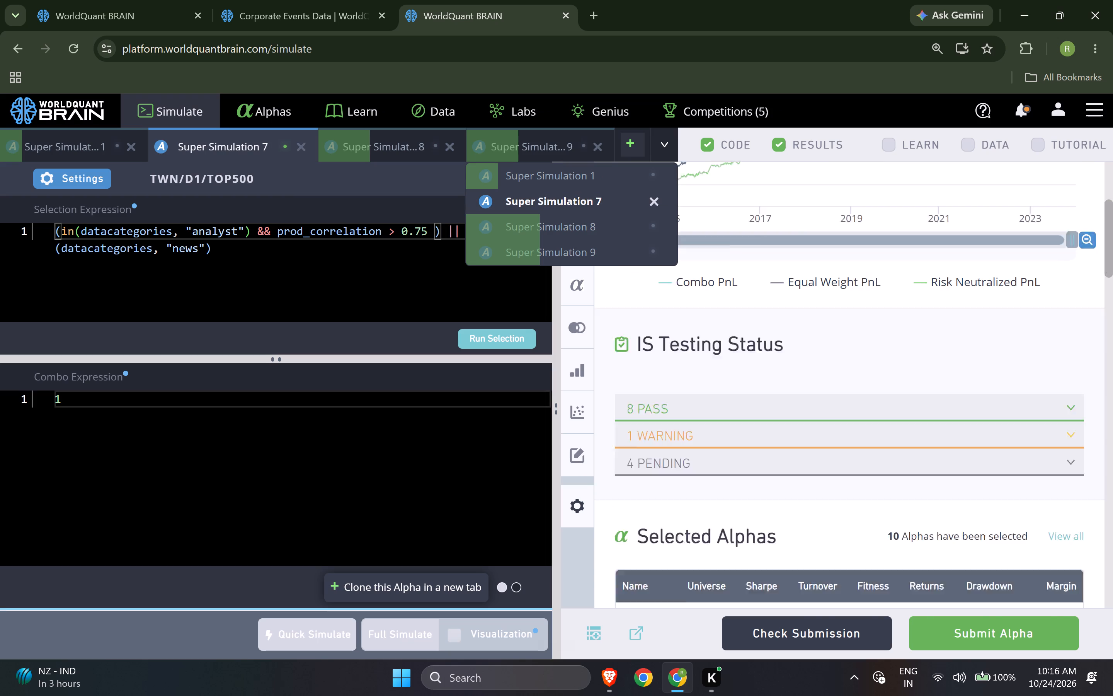
pyautogui.moveTo(1103, 283); pyautogui.dragTo(1112, 695)
pyautogui.click(966, 523)
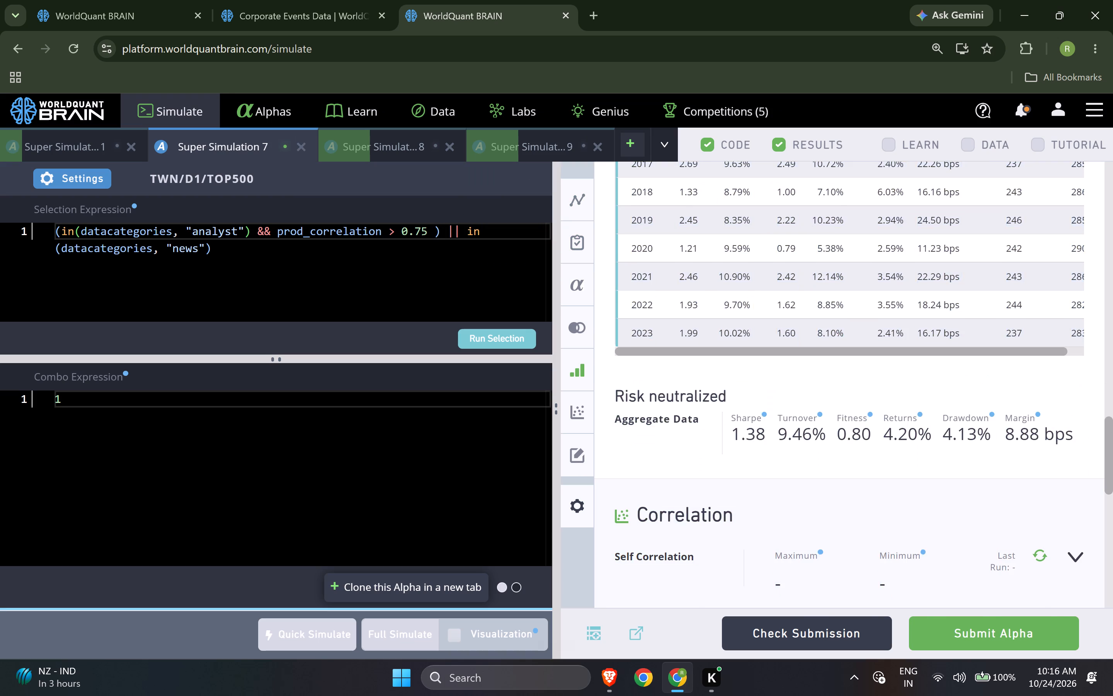
pyautogui.scroll(-5, 1020, 464)
pyautogui.scroll(-3, 1092, 462)
pyautogui.click(781, 617)
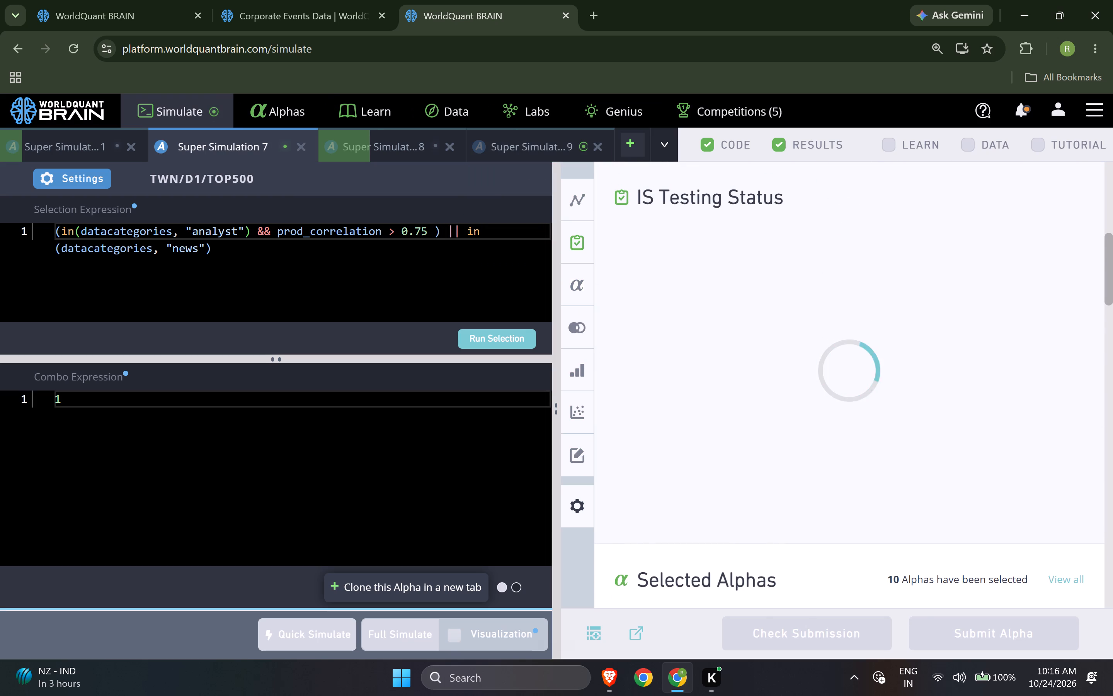
pyautogui.scroll(2, 845, 372)
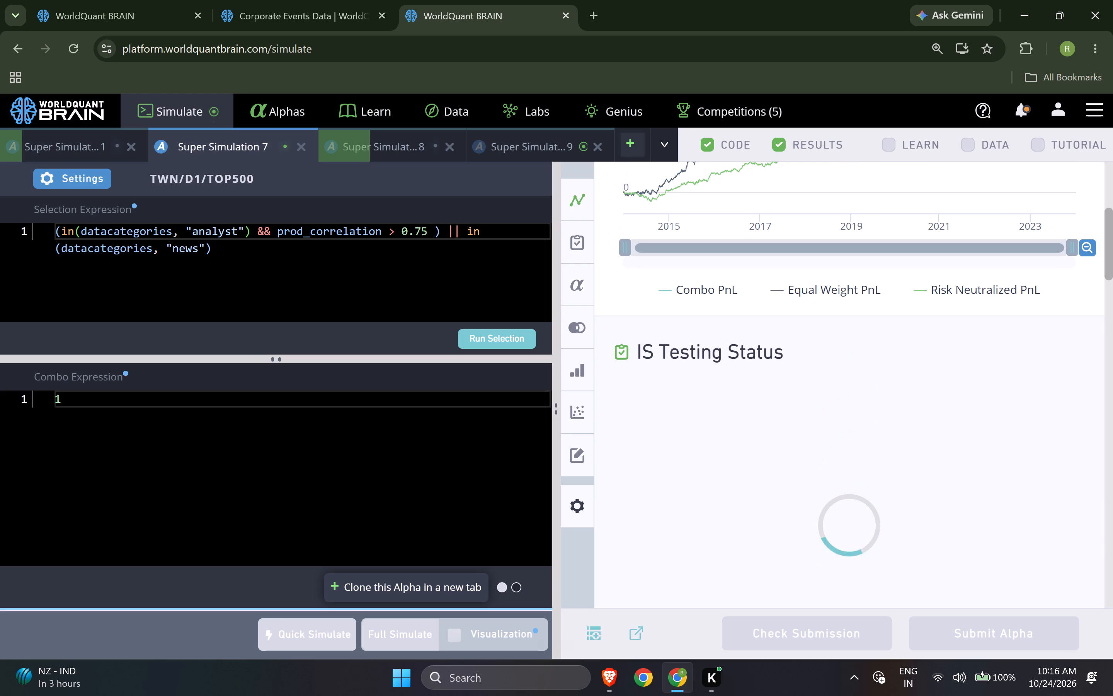
pyautogui.scroll(-4, 817, 402)
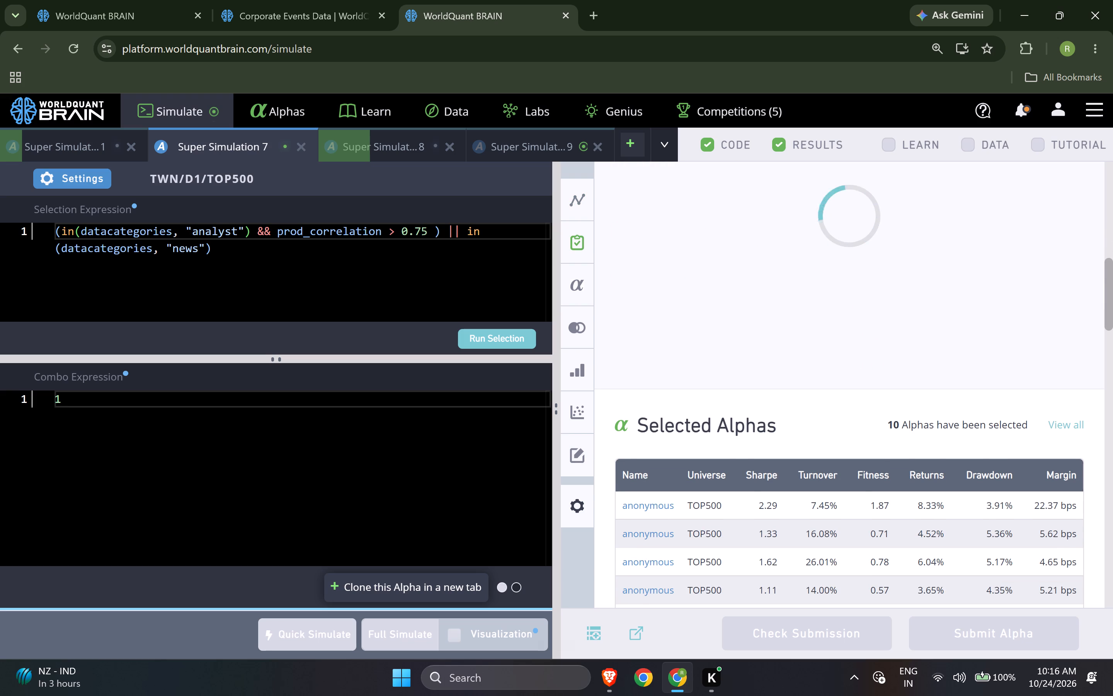
pyautogui.scroll(-8, 814, 419)
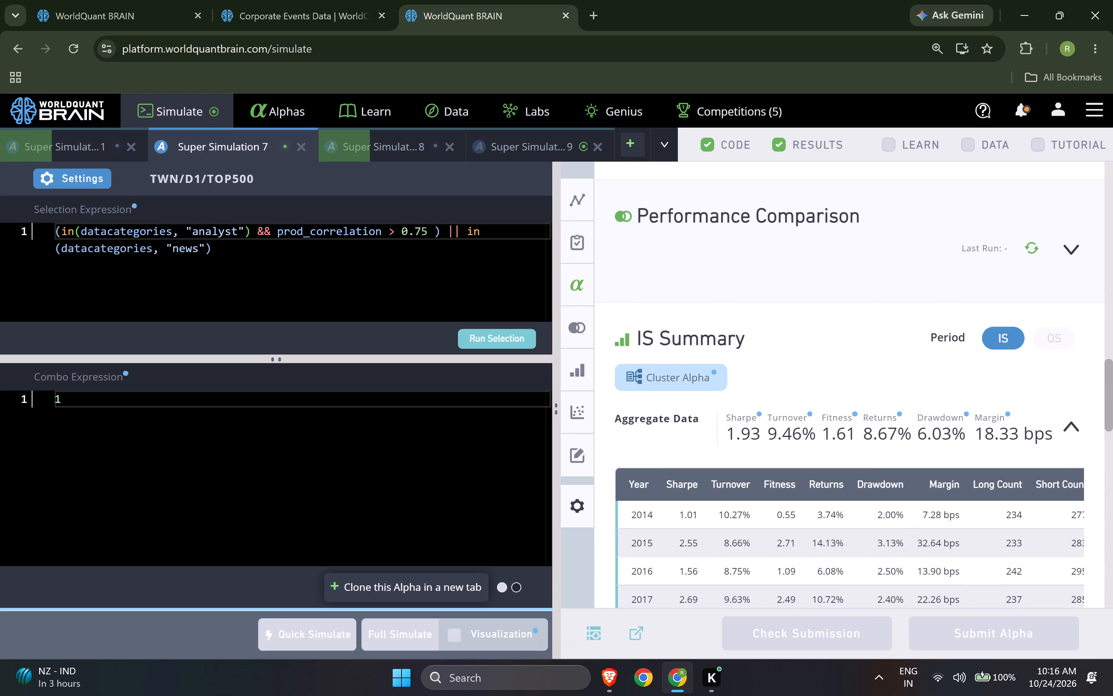
pyautogui.scroll(10, 814, 419)
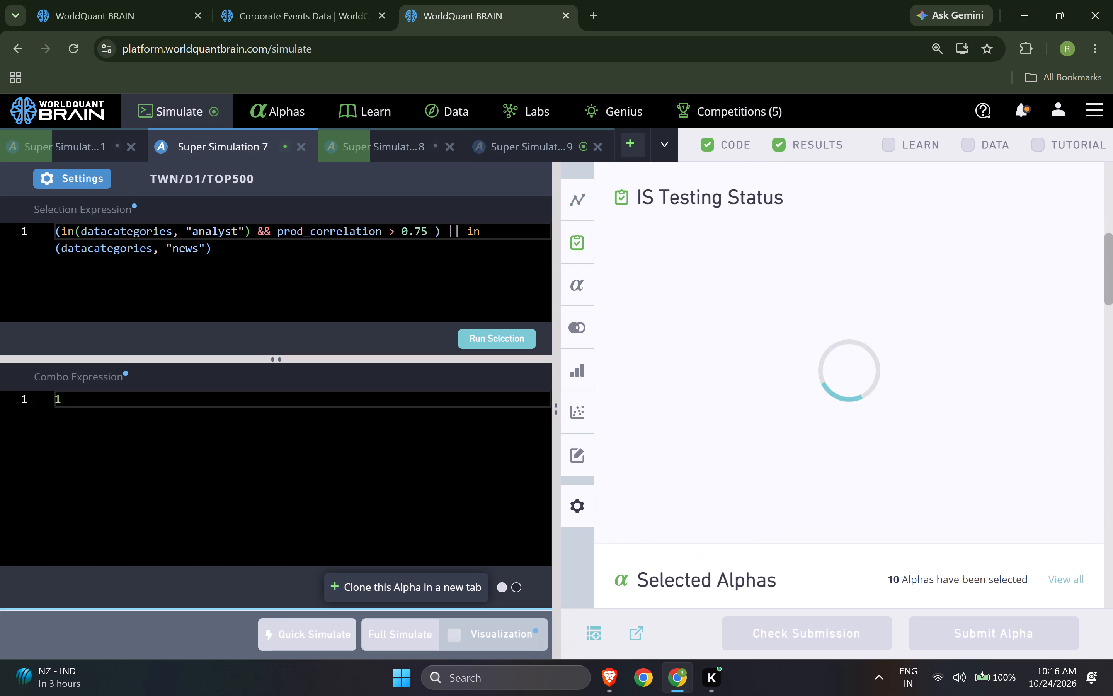
# Look at Super Simulation 9's IS testing status, and submit the TWN super alpha from Super Simulation 7.
pyautogui.click(529, 145)
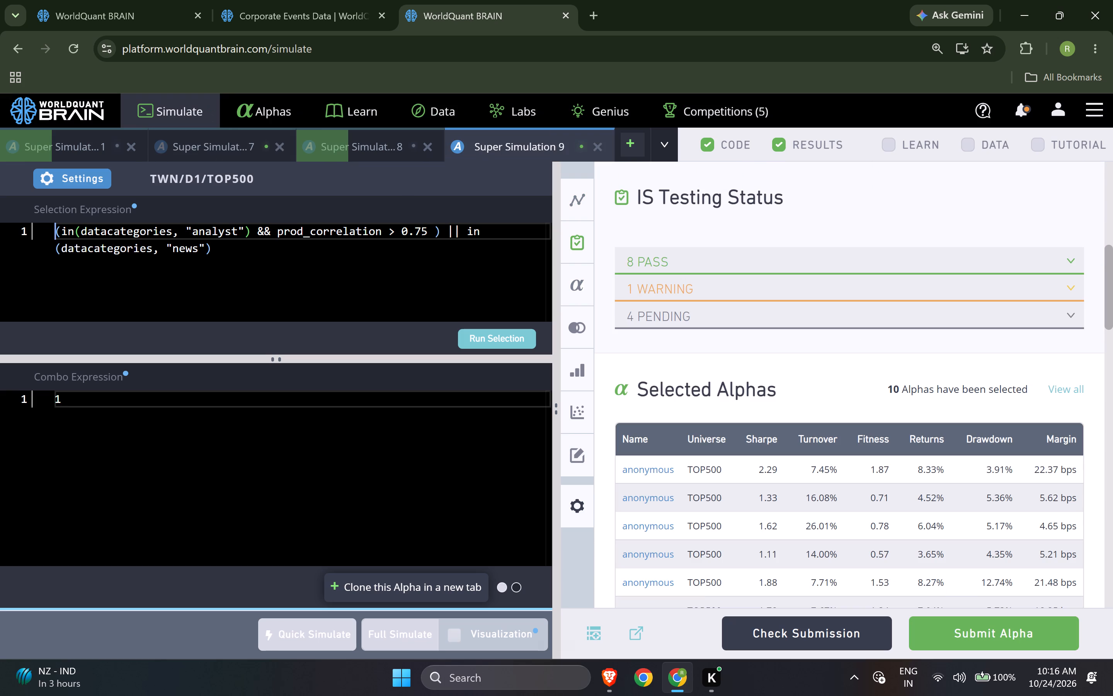
pyautogui.click(724, 263)
pyautogui.click(256, 145)
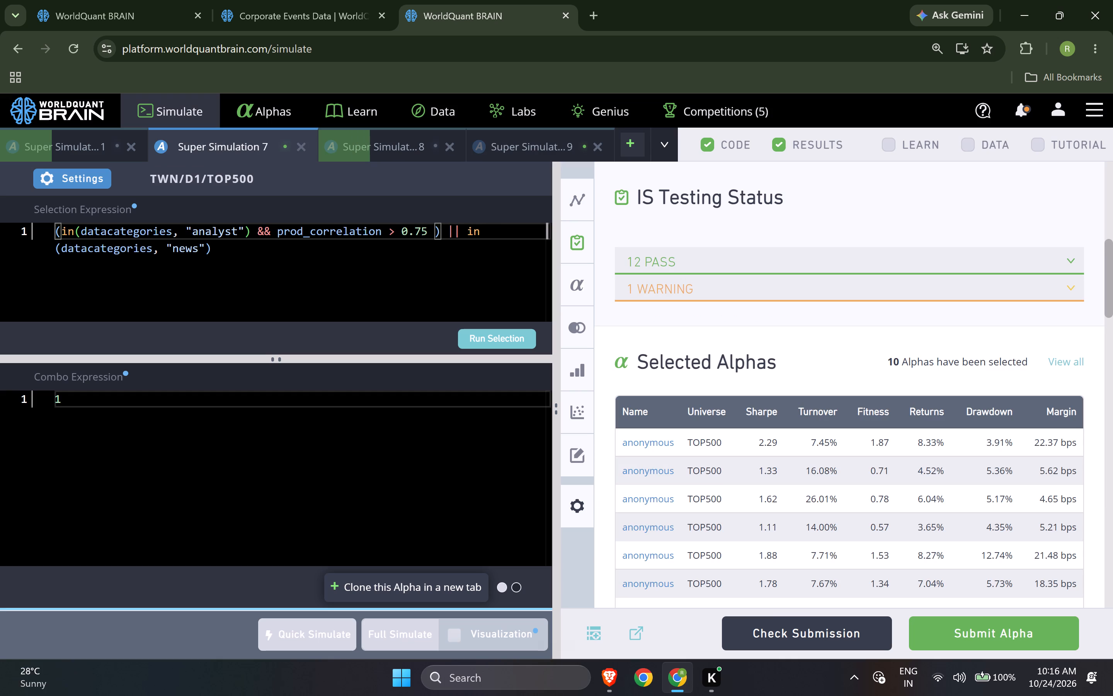
pyautogui.click(730, 260)
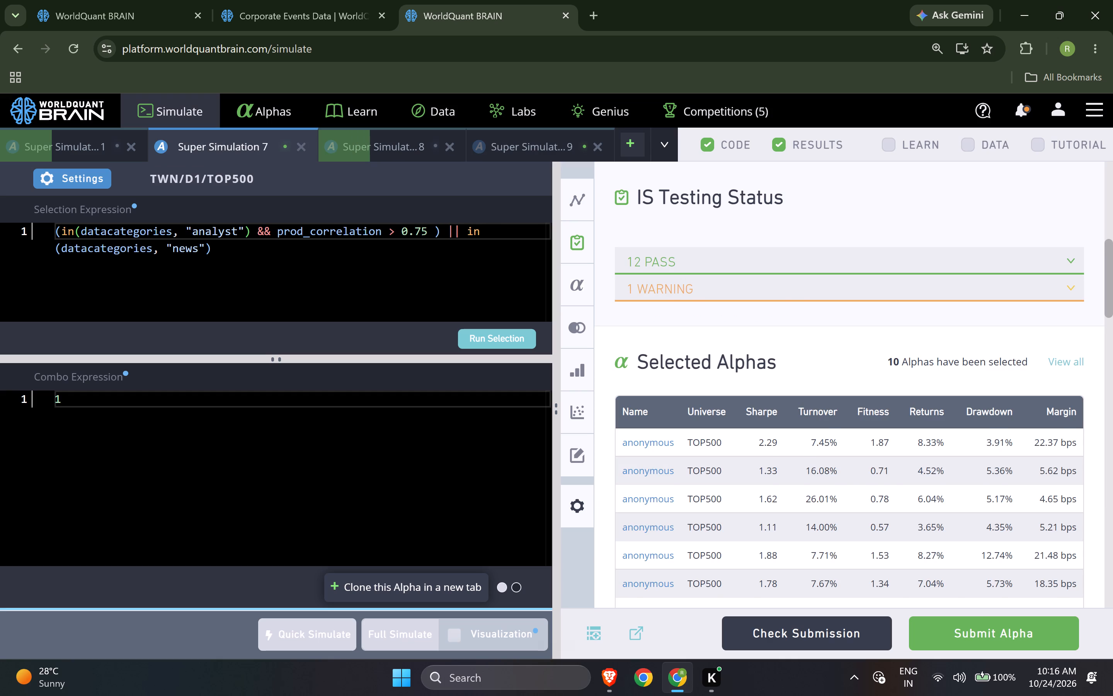
pyautogui.click(957, 636)
# Close Super Simulation 9 and return to Super Simulation 7's results.
pyautogui.click(569, 145)
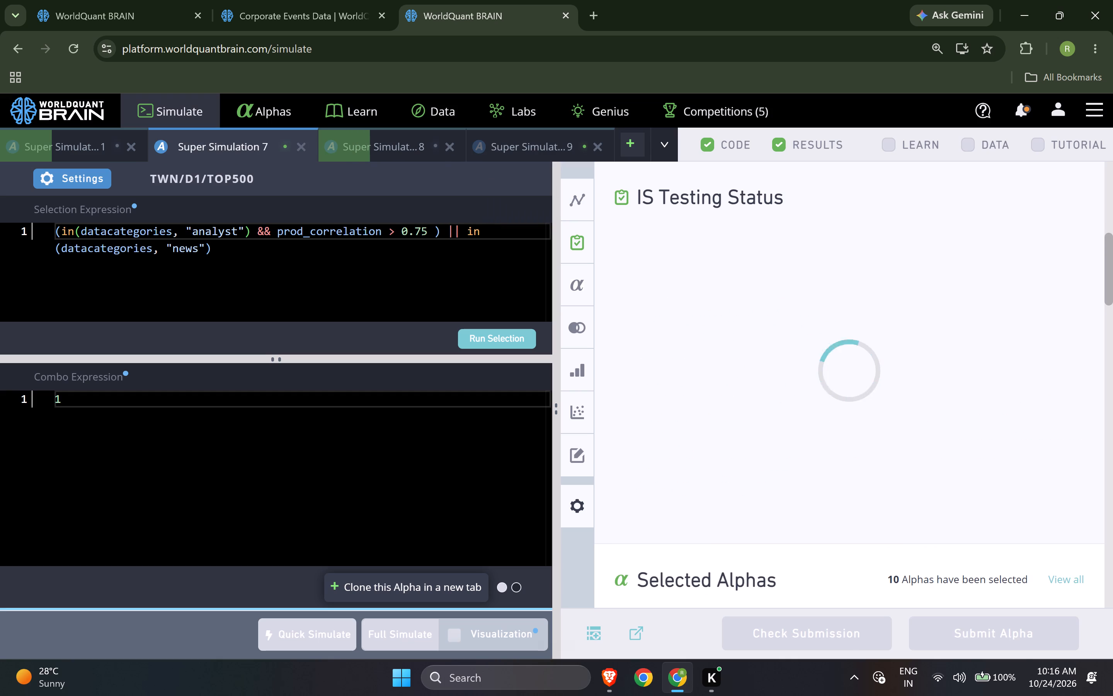
pyautogui.click(596, 151)
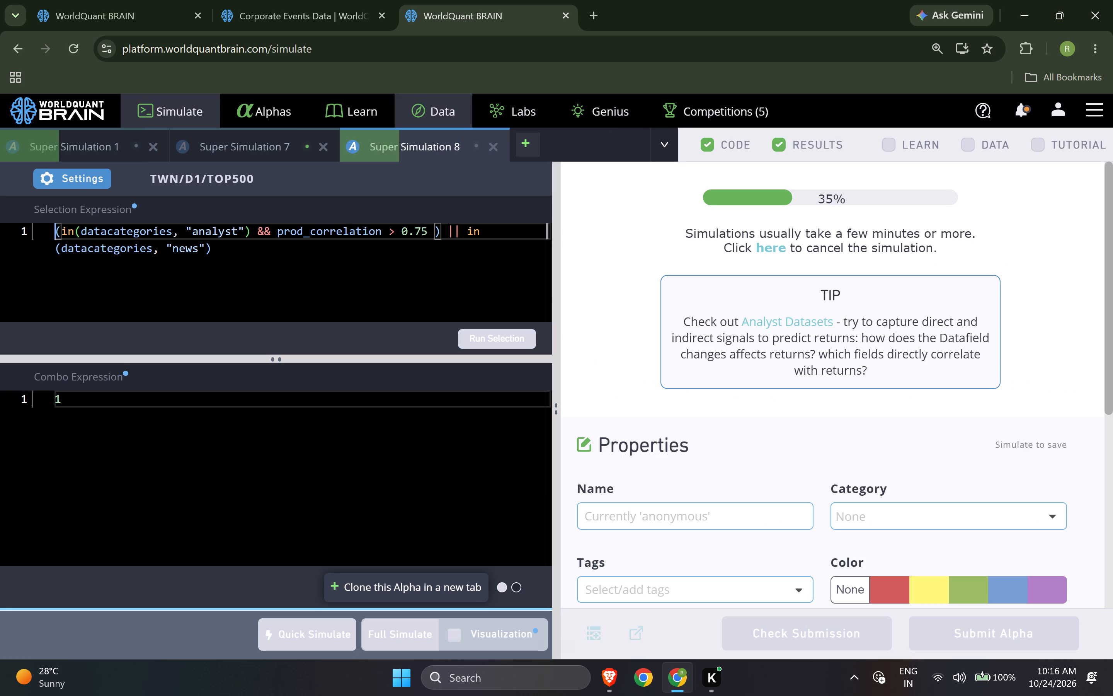
pyautogui.click(252, 146)
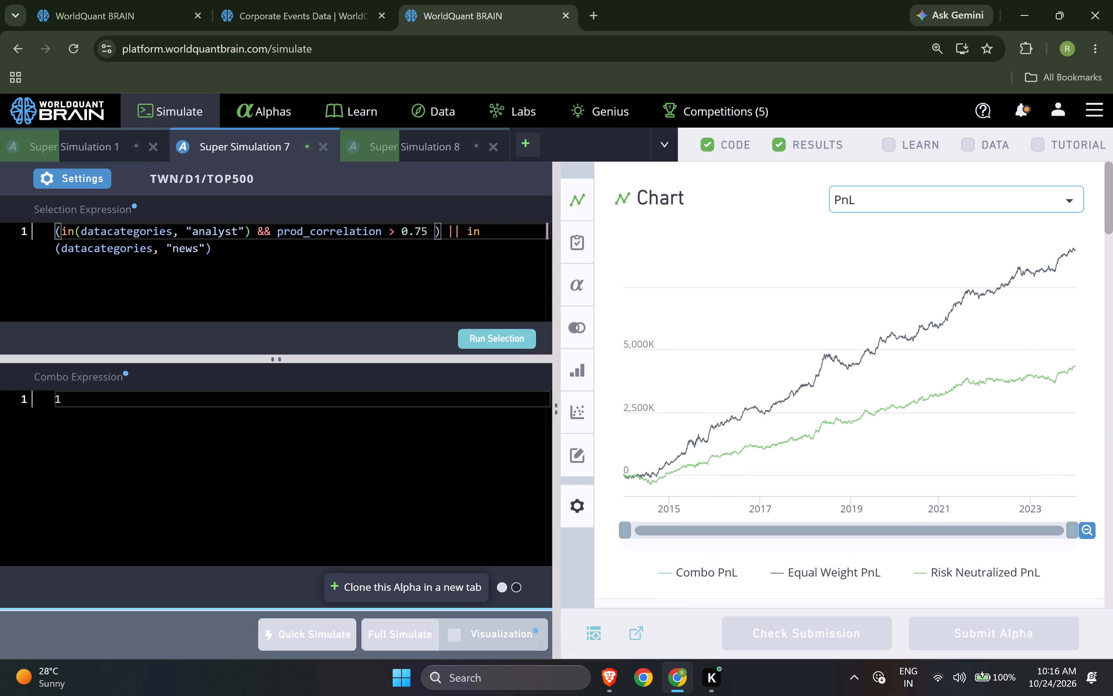
pyautogui.scroll(-5, 712, 495)
# In the browser tab with the EUR simulations, examine the IS Summary results of Simulations 6 through 1.
pyautogui.click(56, 0)
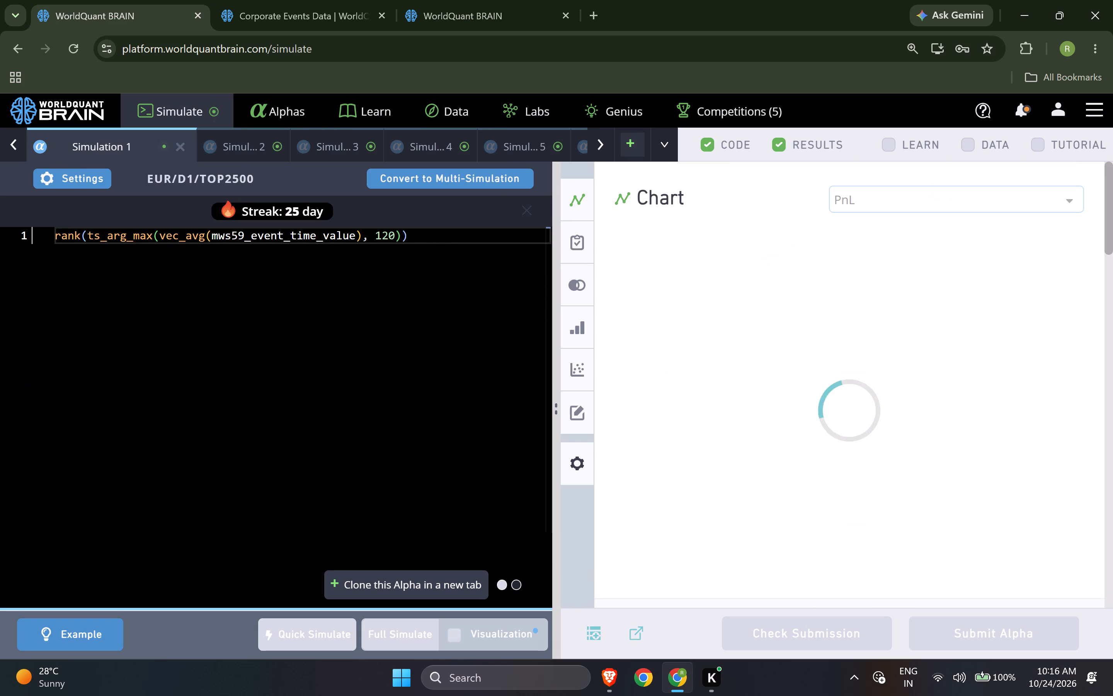
pyautogui.click(668, 148)
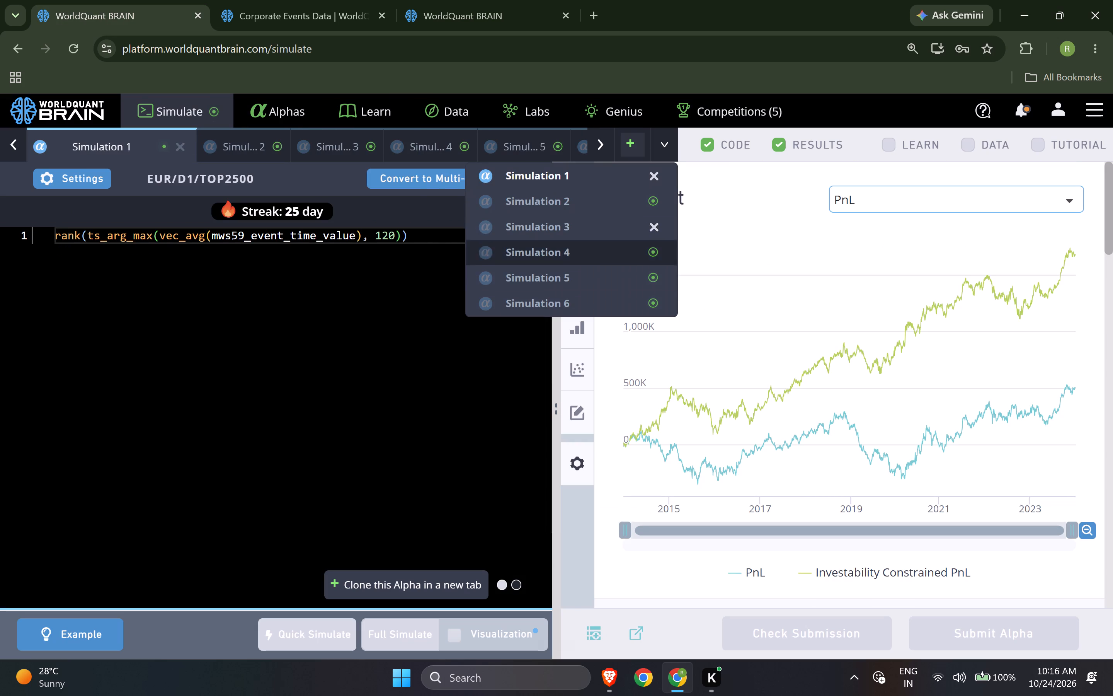
pyautogui.click(614, 308)
pyautogui.scroll(-6, 857, 306)
pyautogui.scroll(4, 857, 306)
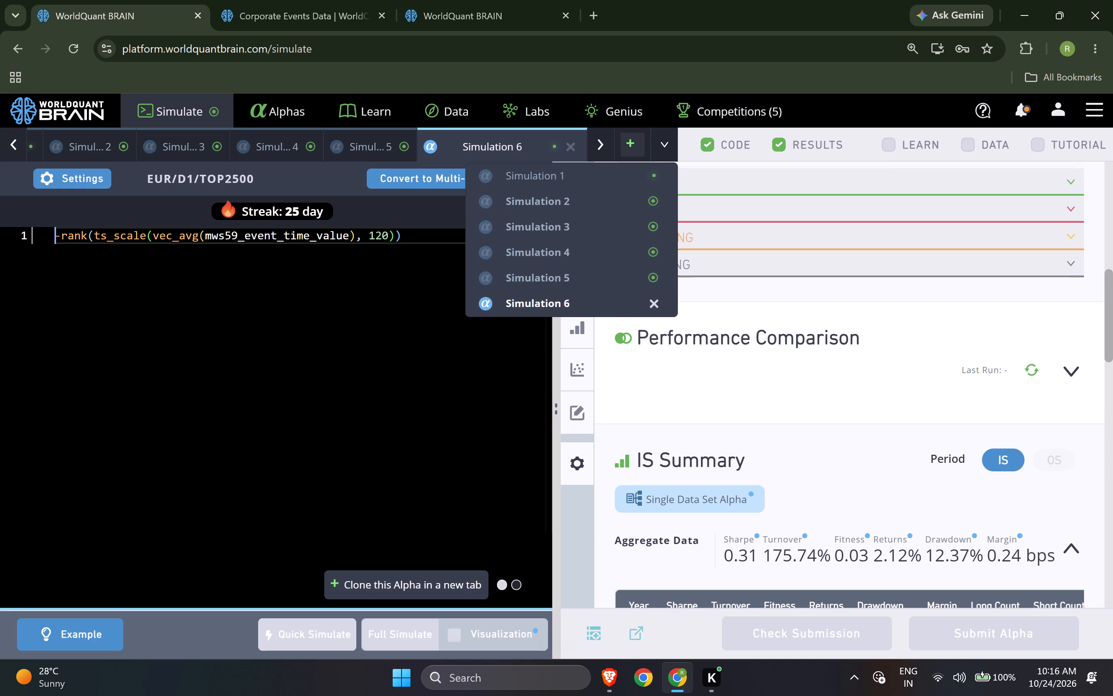
pyautogui.click(599, 280)
pyautogui.click(601, 269)
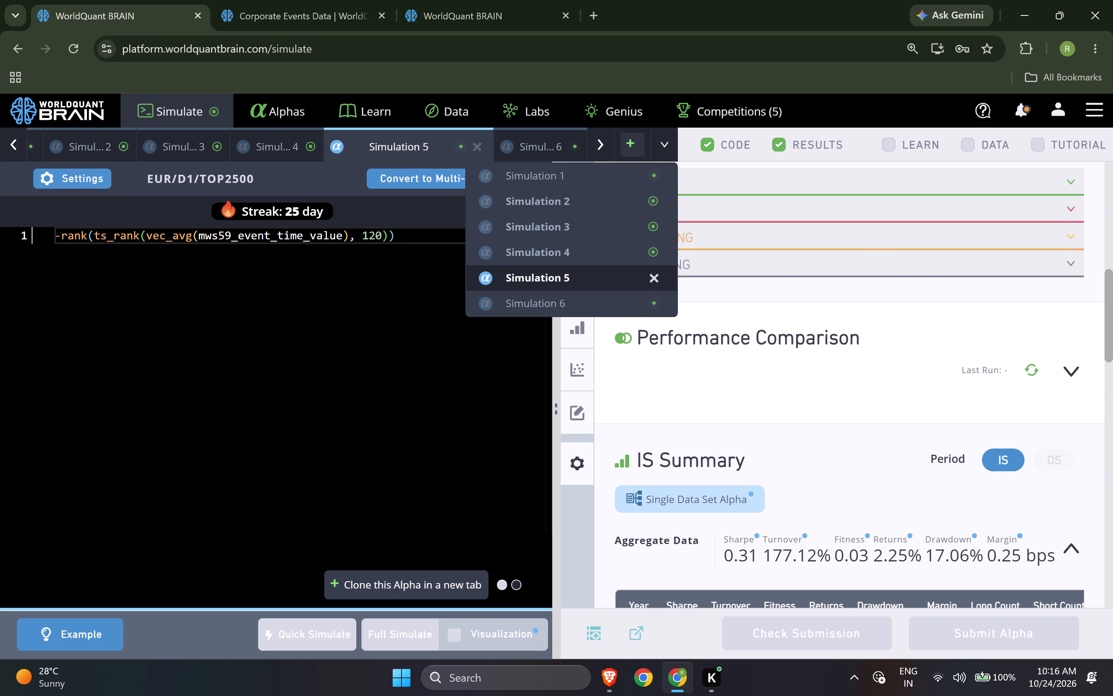
pyautogui.click(607, 253)
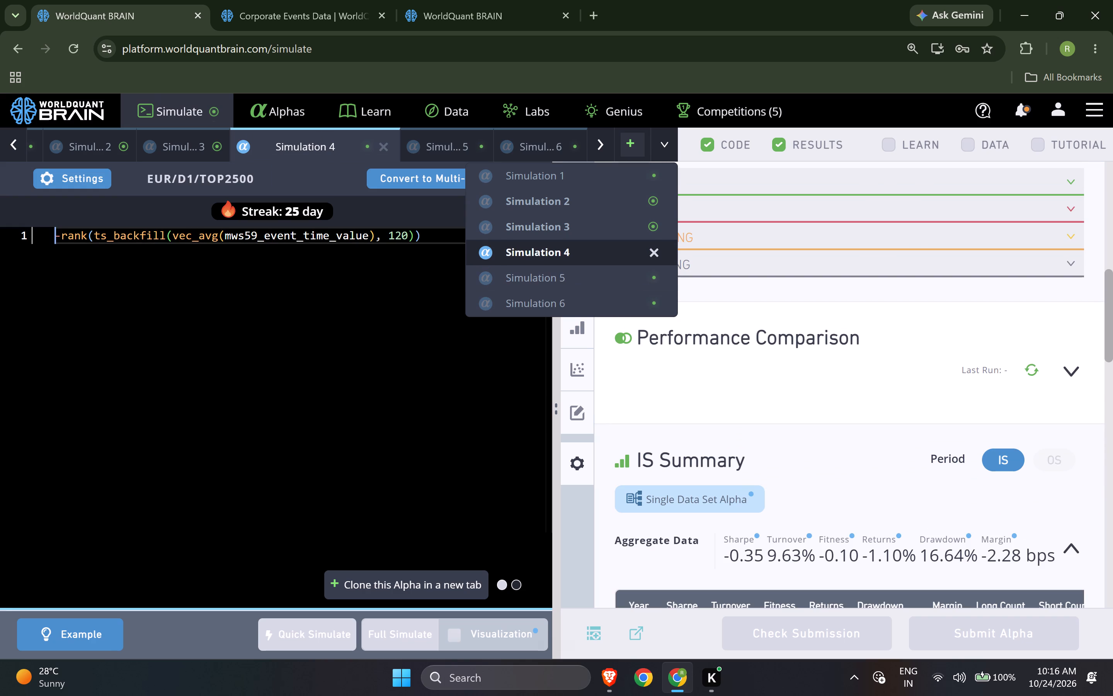
pyautogui.click(611, 232)
pyautogui.click(604, 197)
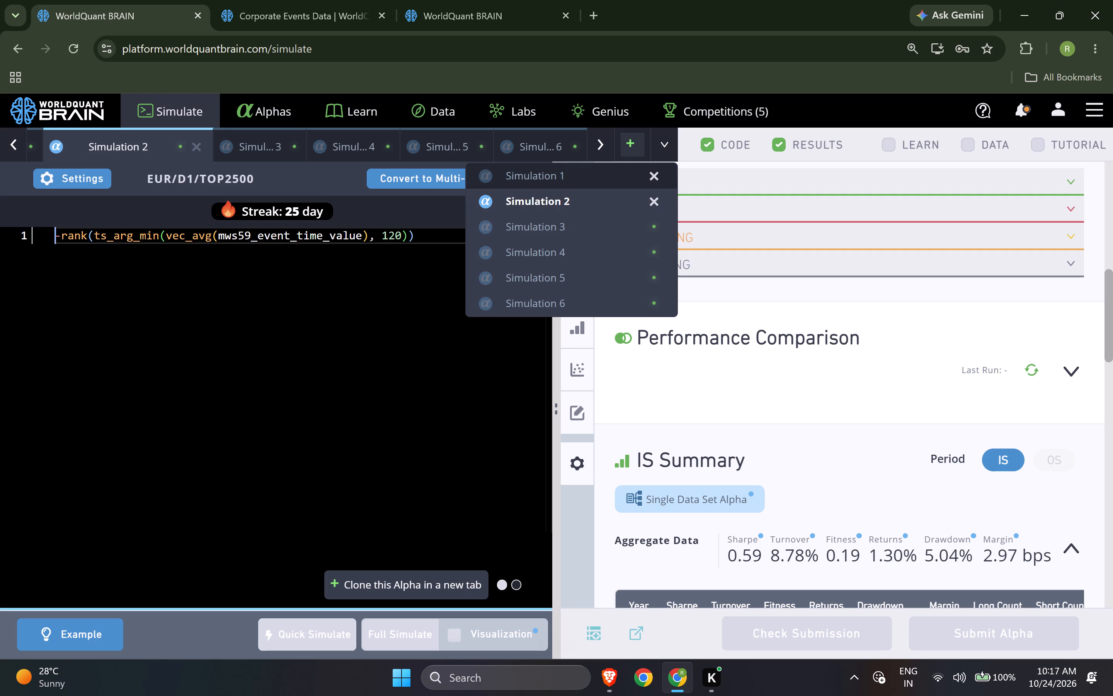
pyautogui.click(596, 181)
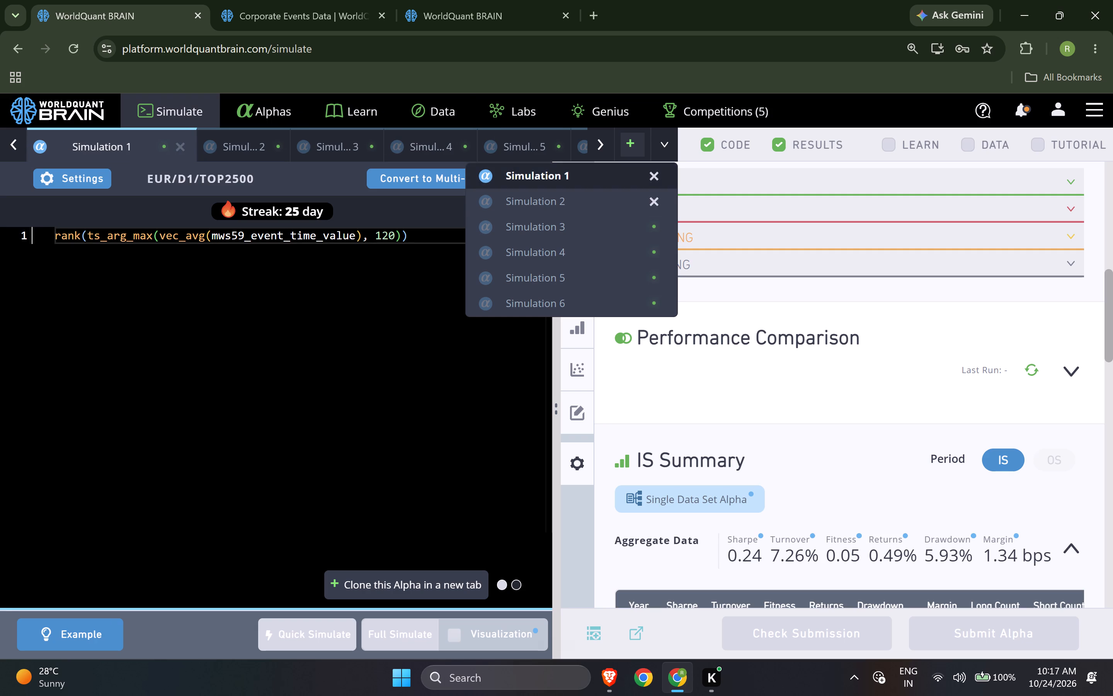
# Close the browser tab holding the EUR simulations, leaving its changes unsaved.
pyautogui.click(201, 17)
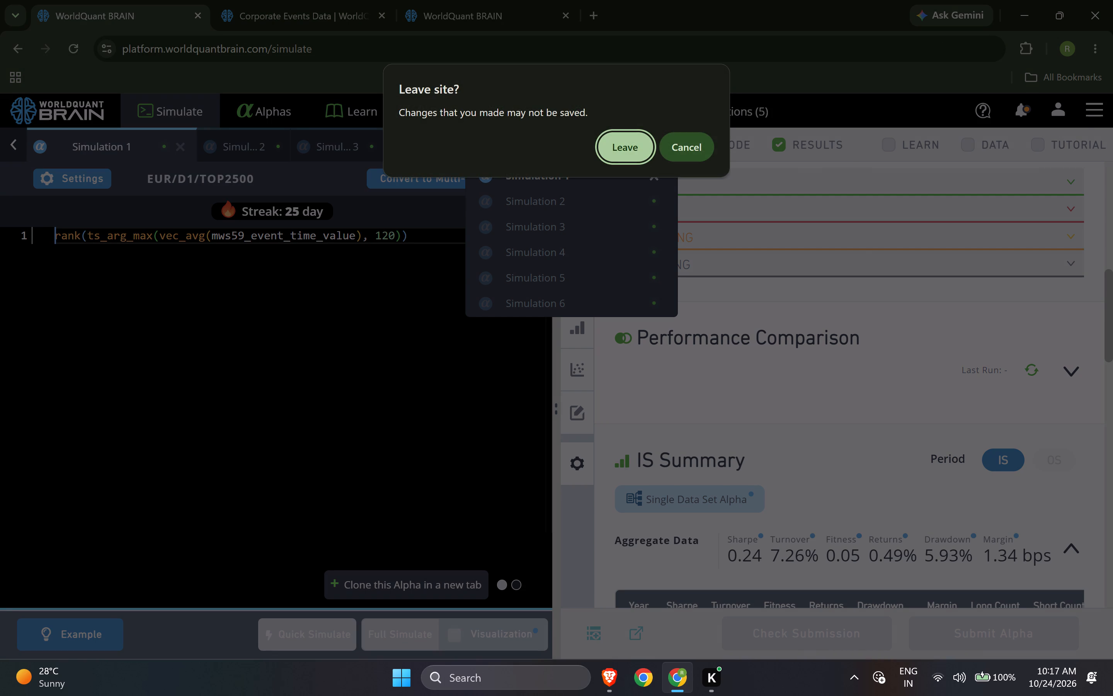
pyautogui.click(632, 149)
# Review Super Simulation 8's IS testing status in the super alpha browser tab, and close Super Simulations 8 and 7.
pyautogui.click(273, 10)
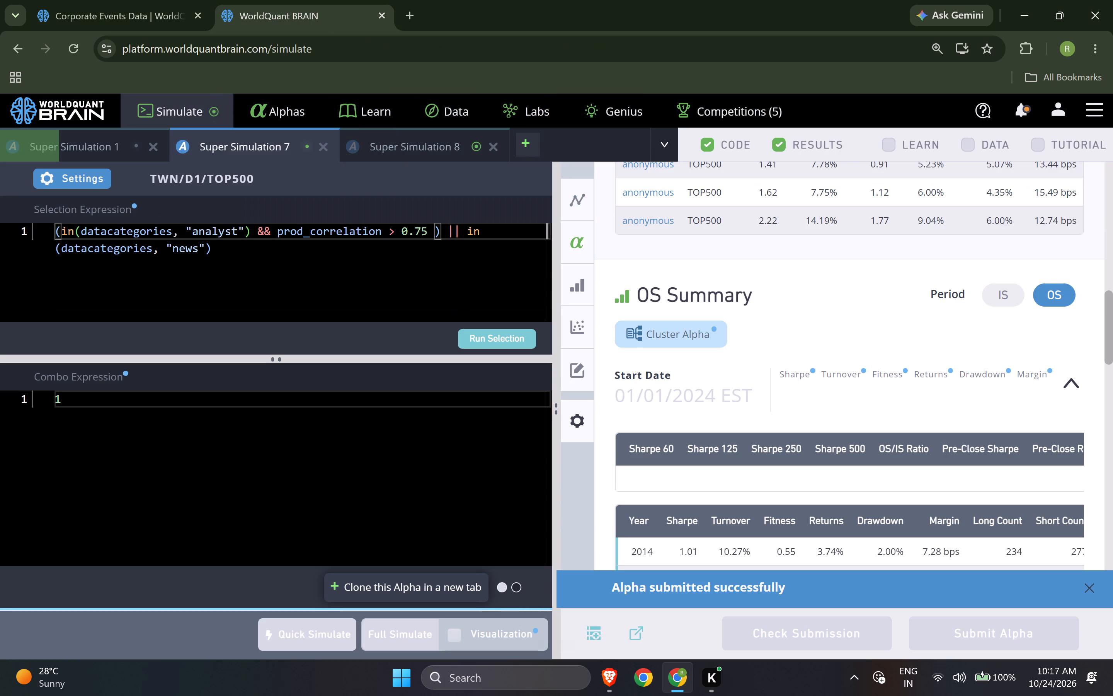
pyautogui.click(423, 144)
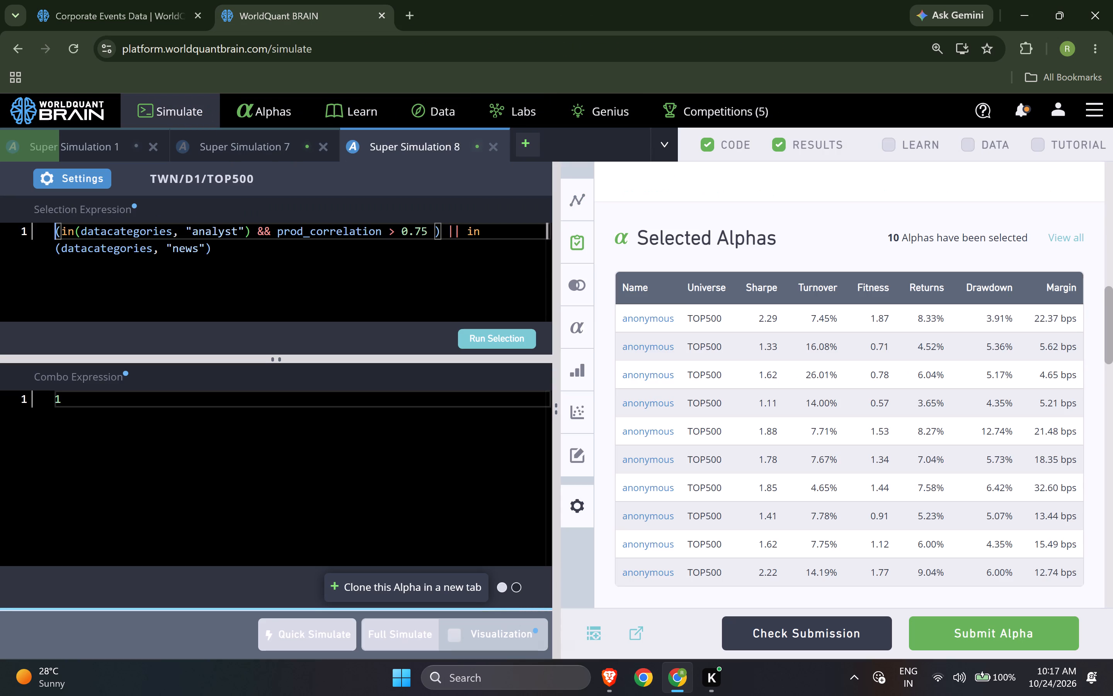
pyautogui.scroll(3, 766, 360)
pyautogui.click(739, 223)
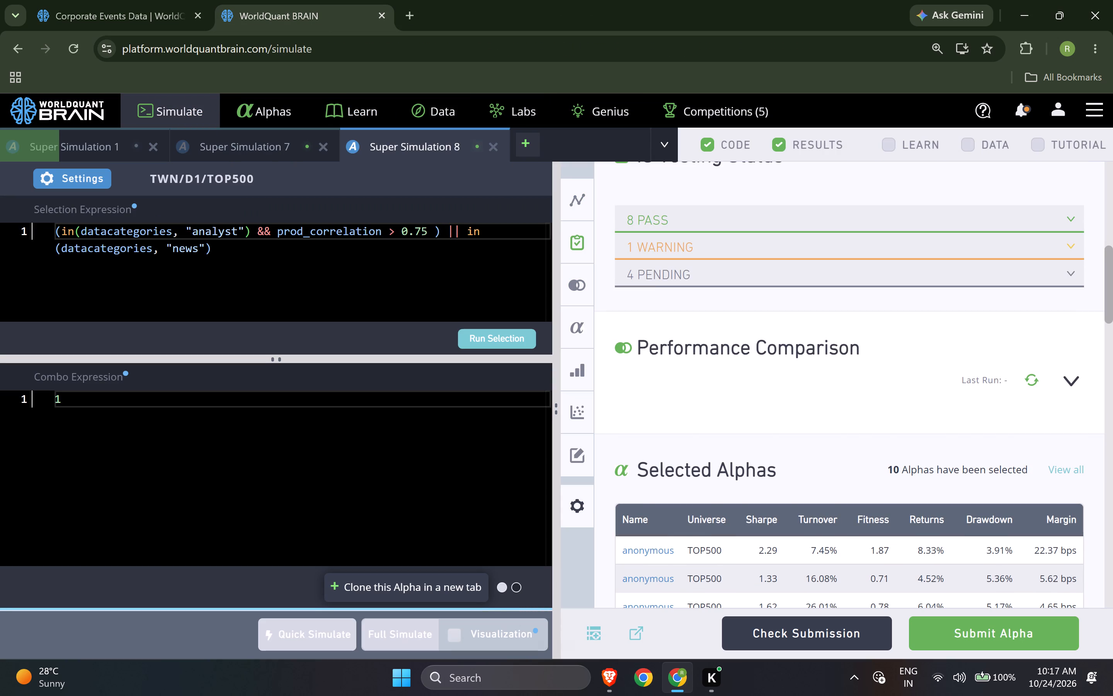
pyautogui.click(492, 149)
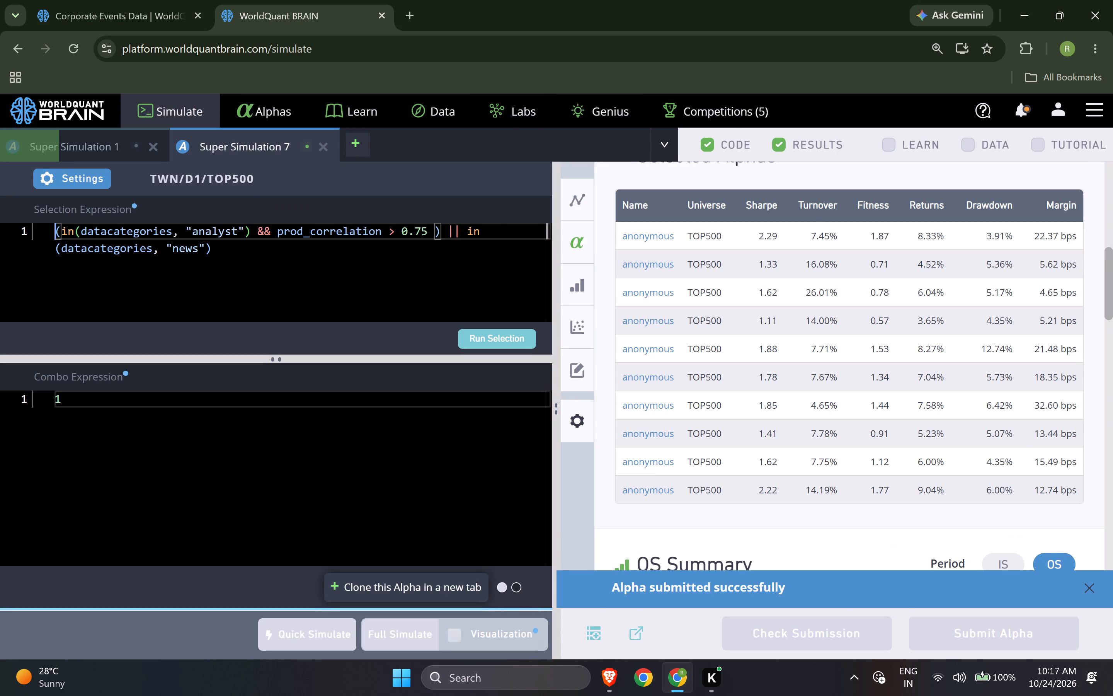
pyautogui.click(321, 146)
# Clone the DEU super alpha from Super Simulation 1, set neutralization to Statistical and run a full simulation.
pyautogui.click(429, 580)
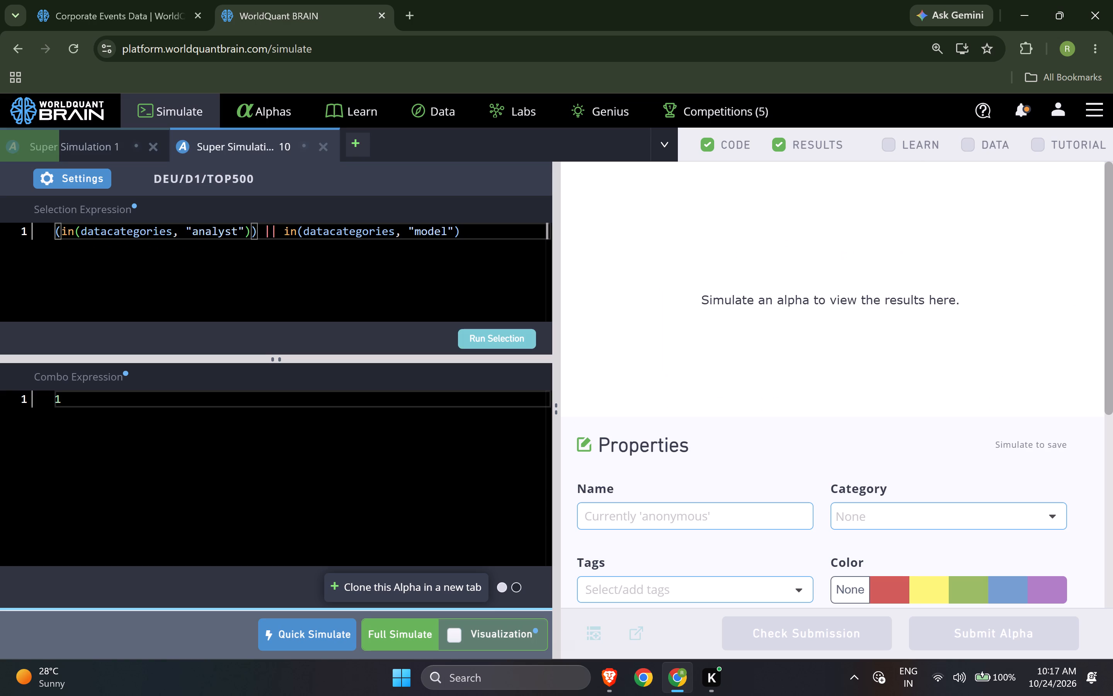
pyautogui.click(95, 180)
pyautogui.click(334, 478)
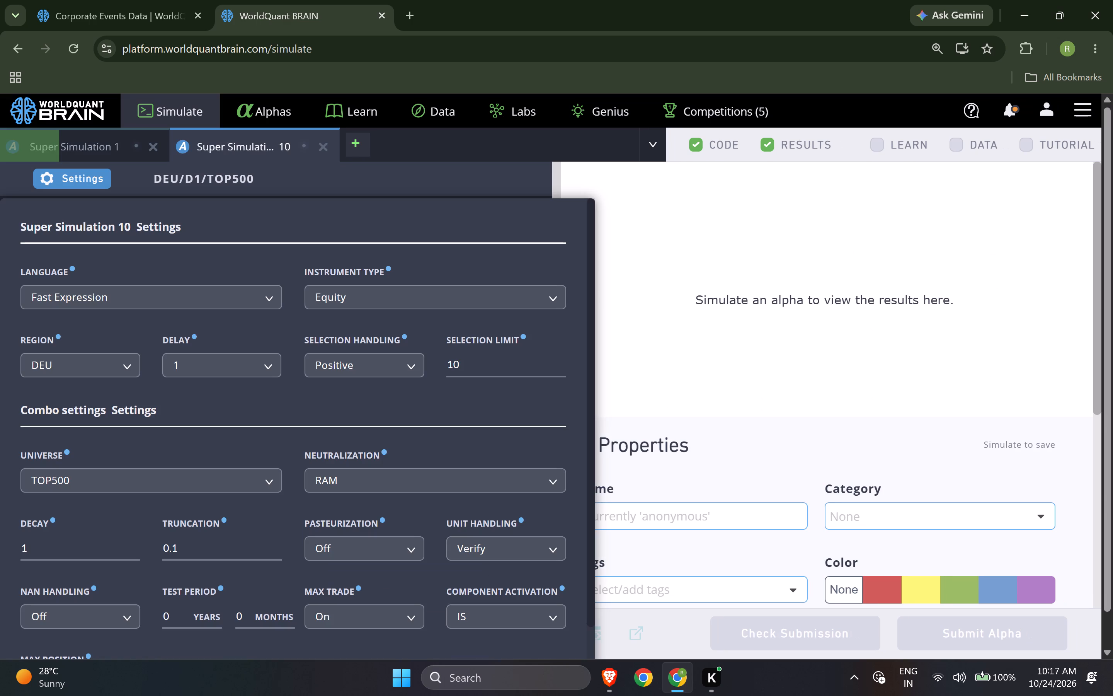
pyautogui.click(361, 557)
pyautogui.scroll(-5, 362, 560)
pyautogui.click(432, 646)
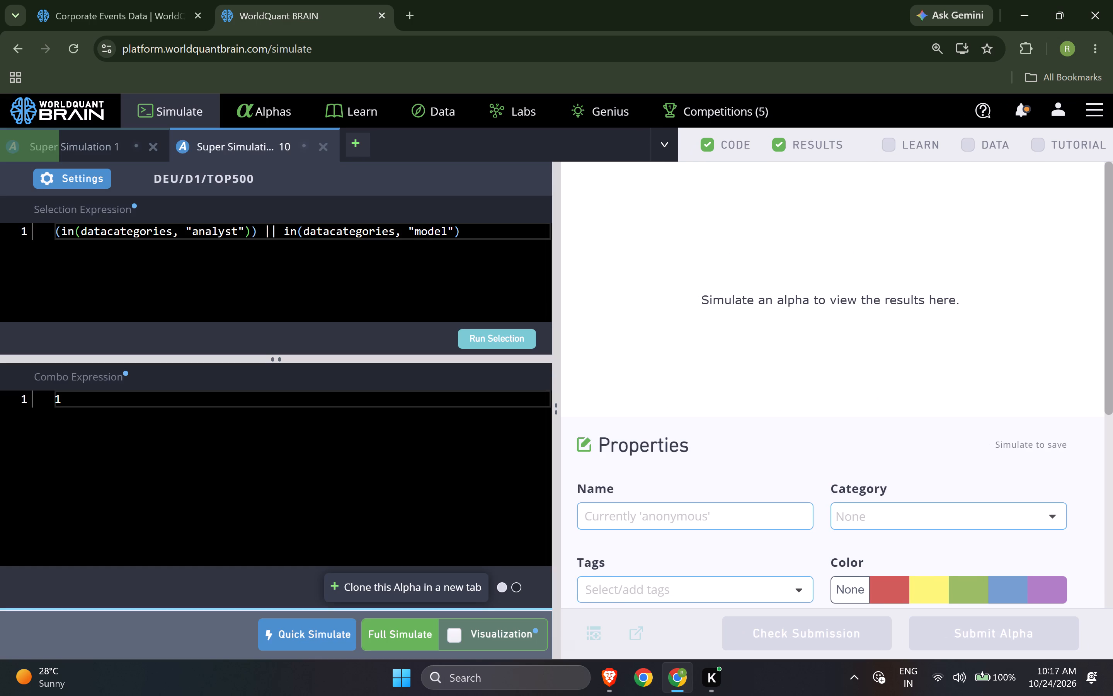
pyautogui.click(404, 632)
# Clone the DEU super alpha from Super Simulation 10, set neutralization to Crowding Factors and run a full simulation.
pyautogui.click(419, 588)
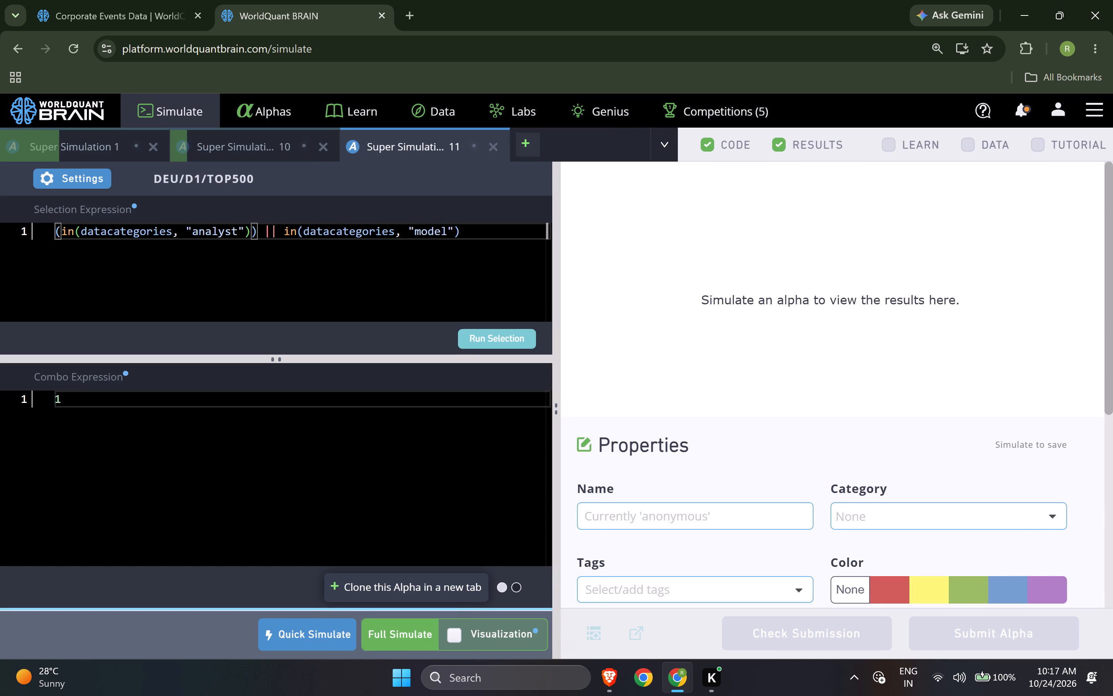
pyautogui.click(69, 184)
pyautogui.click(325, 490)
pyautogui.click(358, 592)
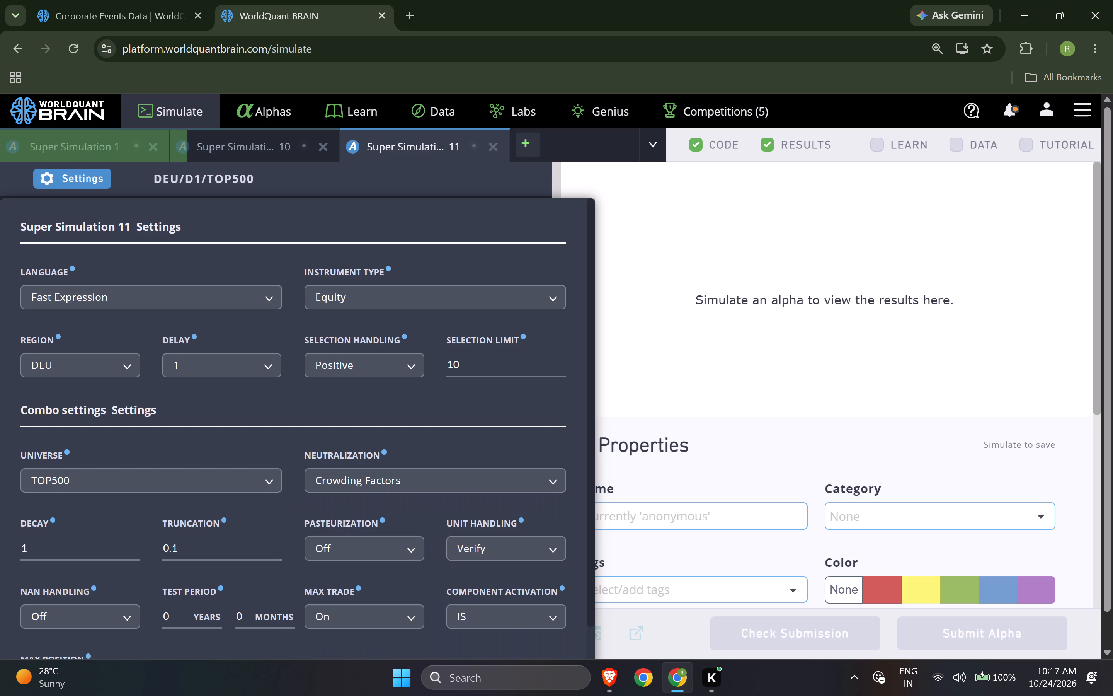
pyautogui.scroll(-3, 390, 578)
pyautogui.click(461, 651)
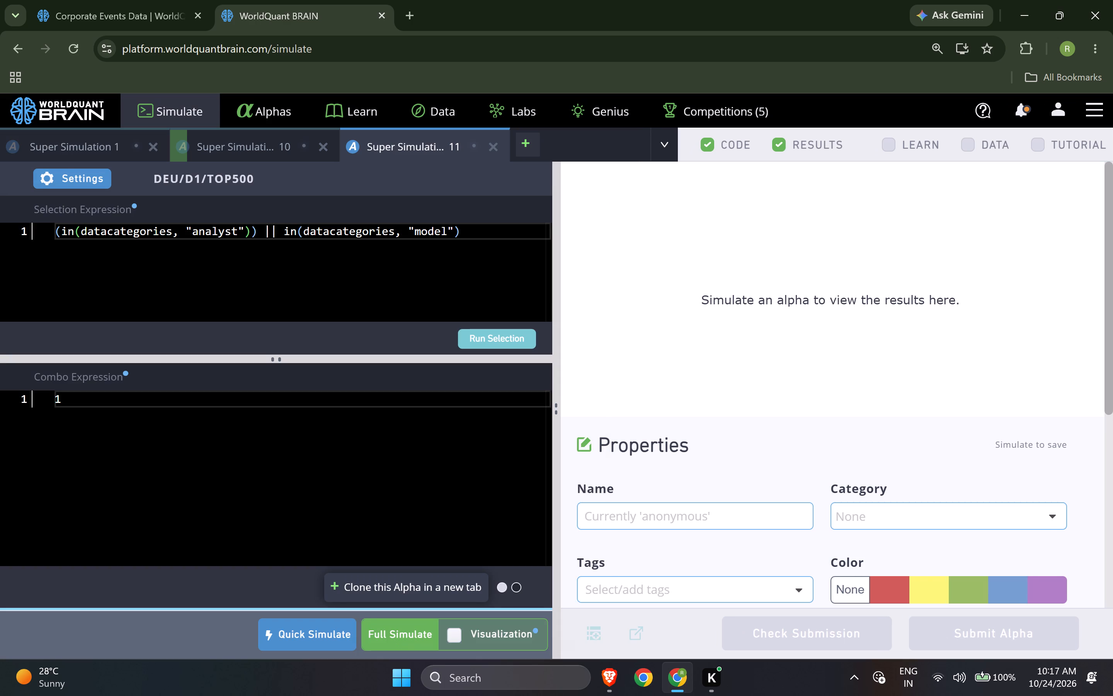
pyautogui.click(417, 633)
# Clone the DEU super alpha from Super Simulation 11, set neutralization to Fast Factors and run a full simulation.
pyautogui.click(413, 576)
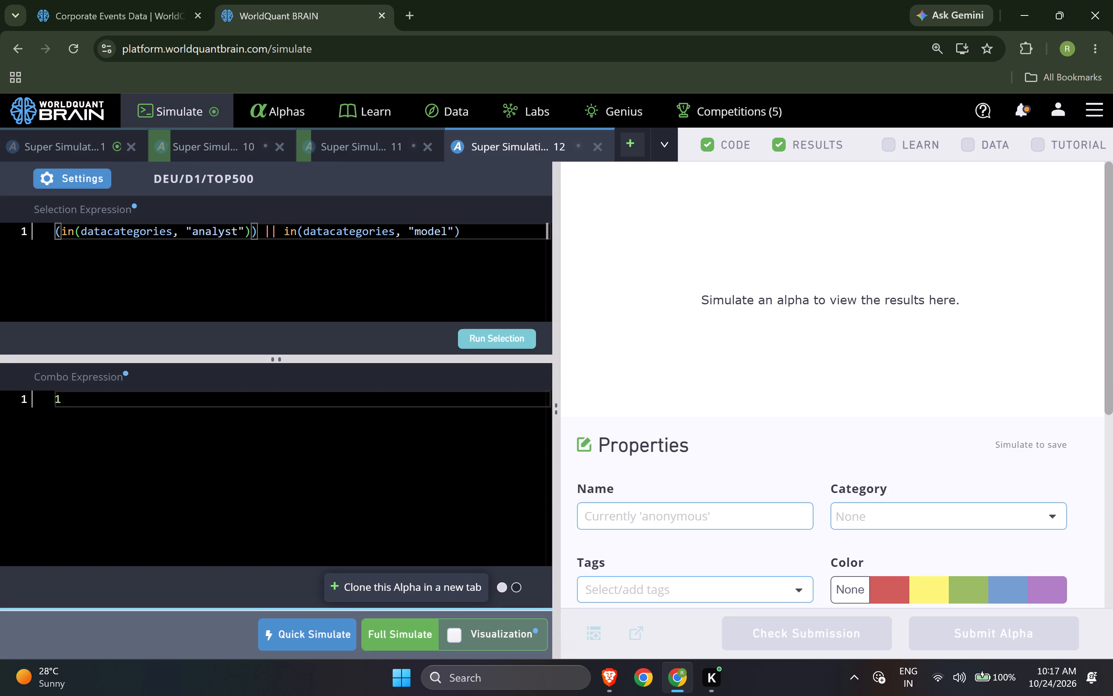
pyautogui.click(89, 187)
pyautogui.click(353, 484)
pyautogui.click(362, 615)
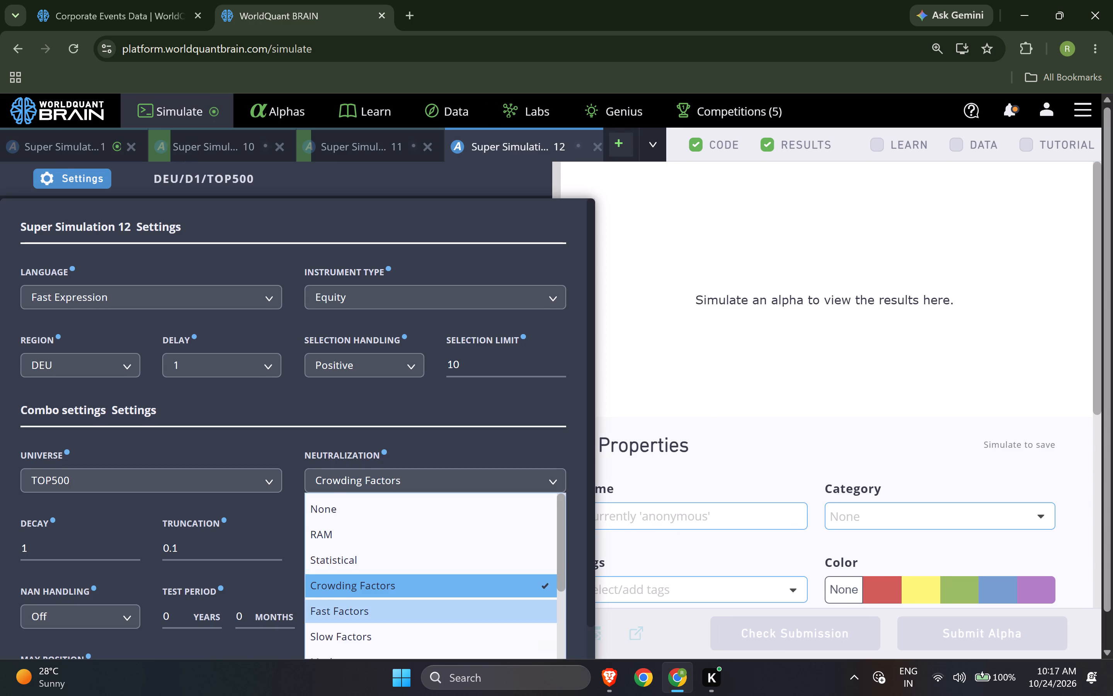
pyautogui.scroll(-5, 362, 615)
pyautogui.click(424, 646)
pyautogui.click(422, 645)
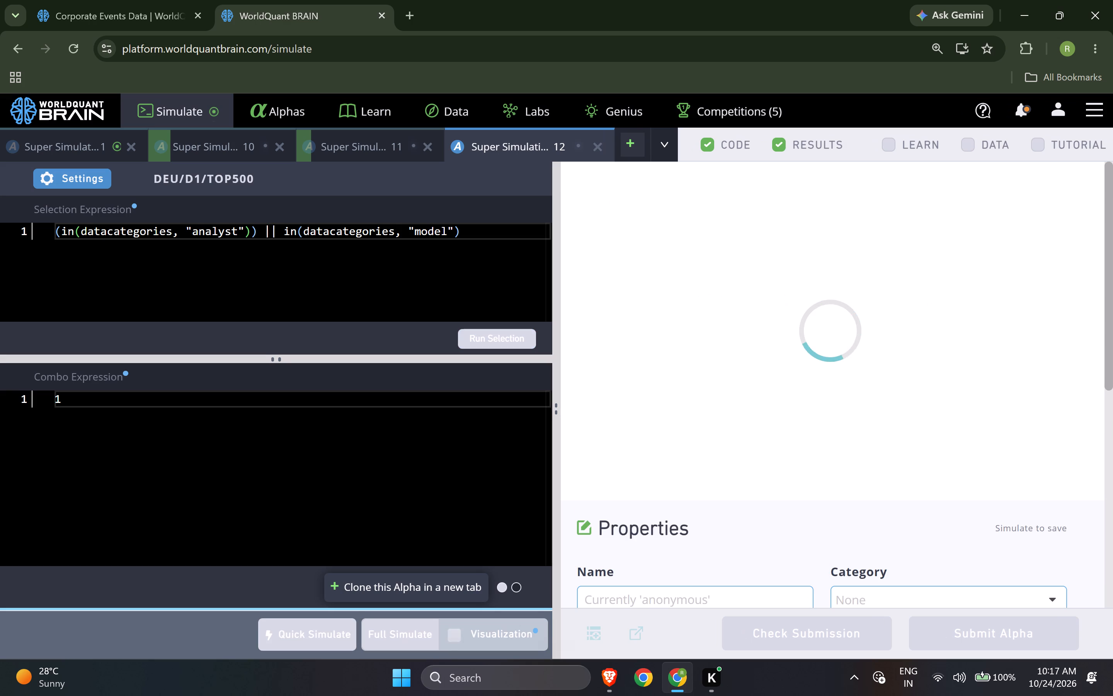
# Review Super Simulation 1's passed IS tests and its yearly aggregate performance data.
pyautogui.click(53, 153)
pyautogui.scroll(-4, 817, 513)
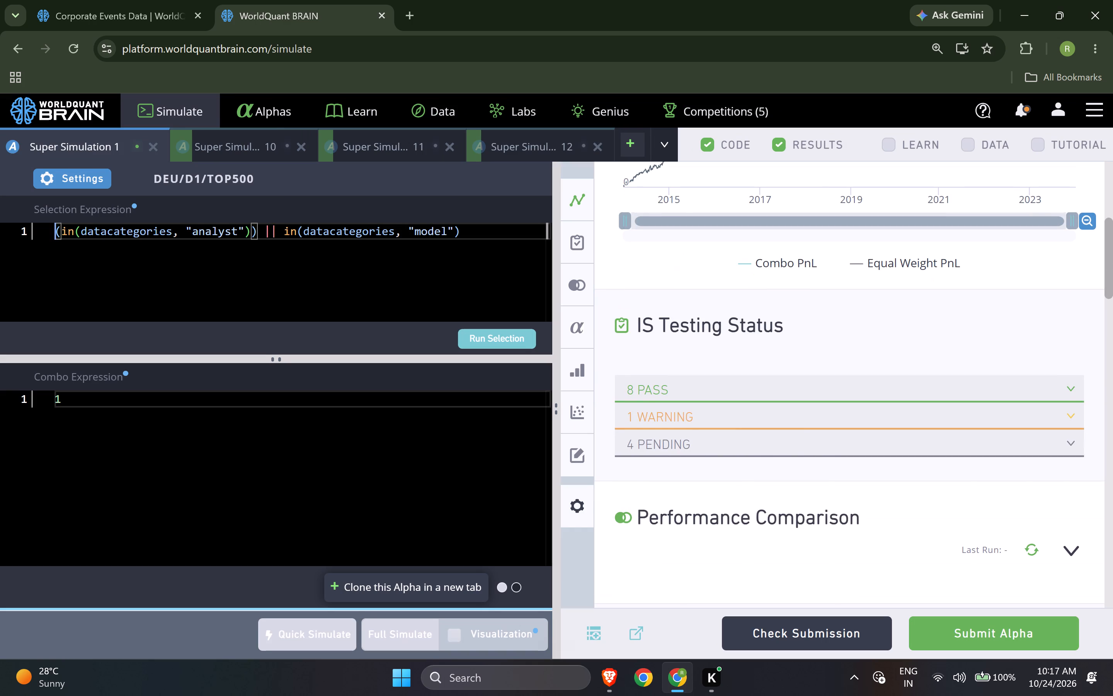
pyautogui.click(698, 389)
pyautogui.scroll(-2, 791, 468)
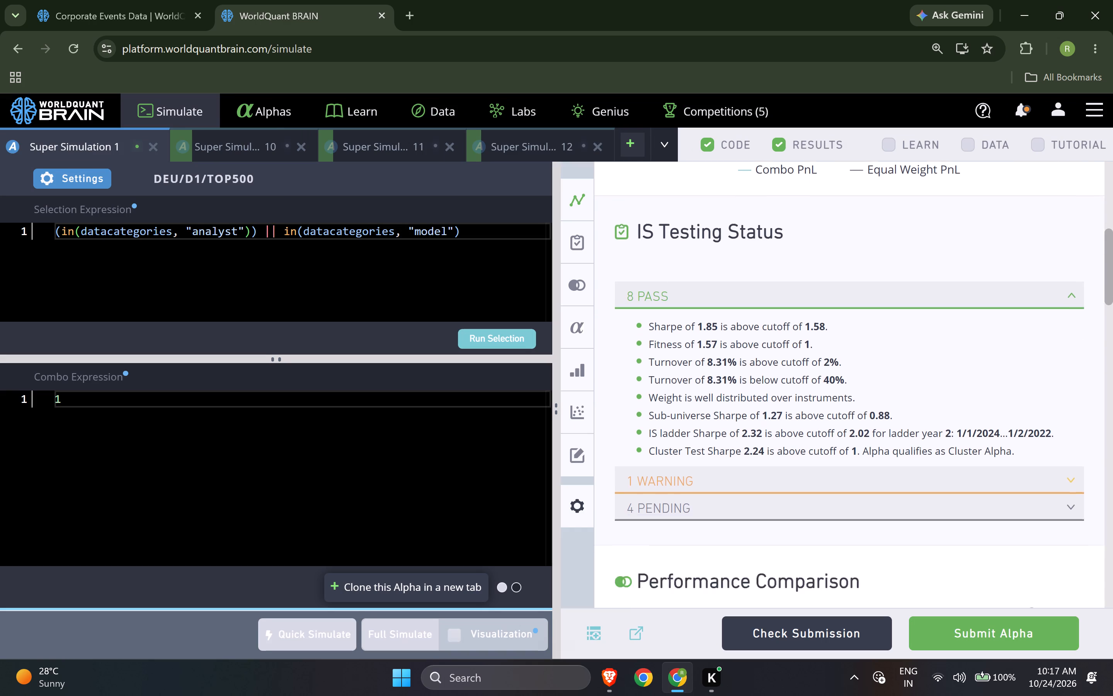
pyautogui.scroll(-13, 791, 468)
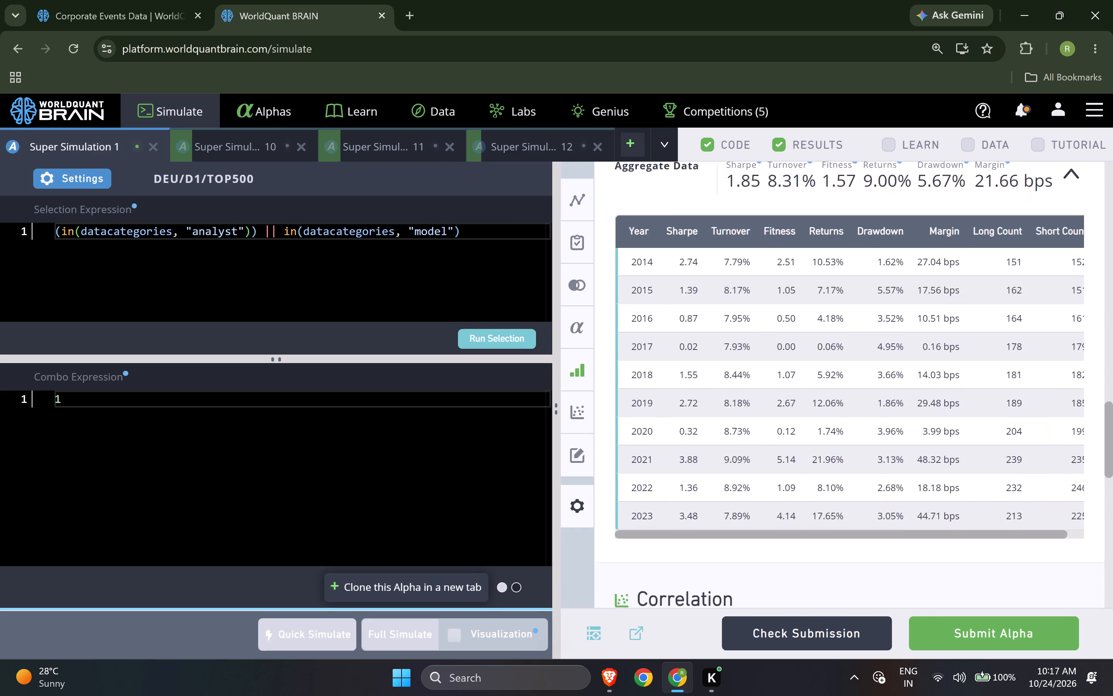
# Name the super alpha in Super Simulation 1 "tmr" in its properties.
pyautogui.scroll(-7, 791, 468)
pyautogui.click(775, 344)
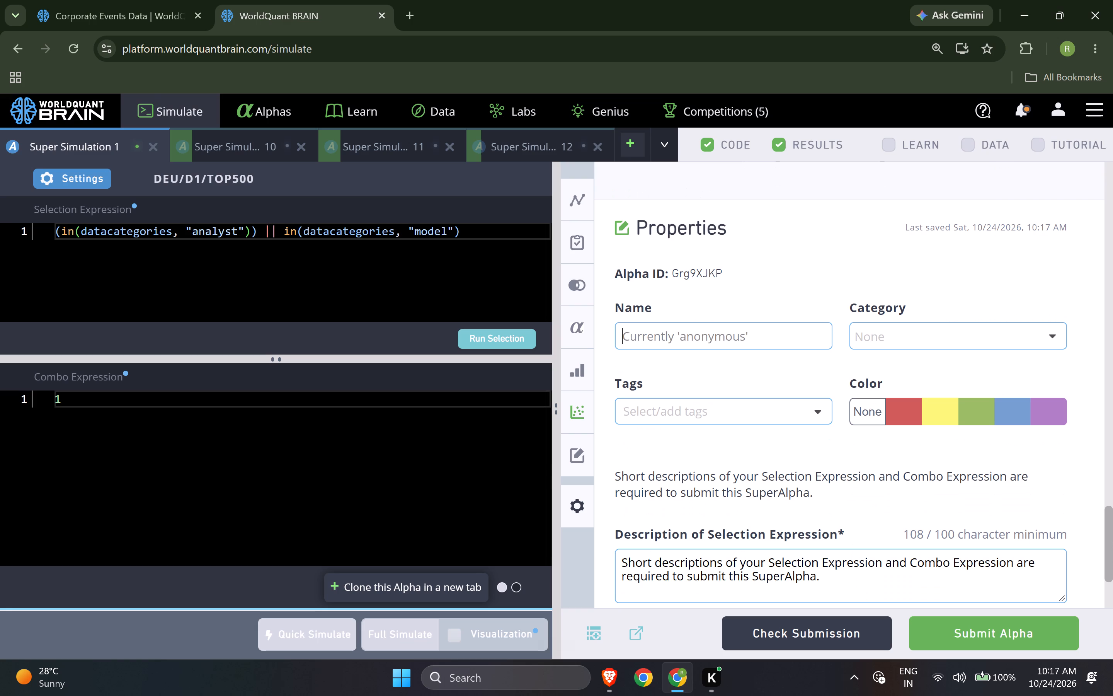
pyautogui.write('tmr')
pyautogui.click(716, 460)
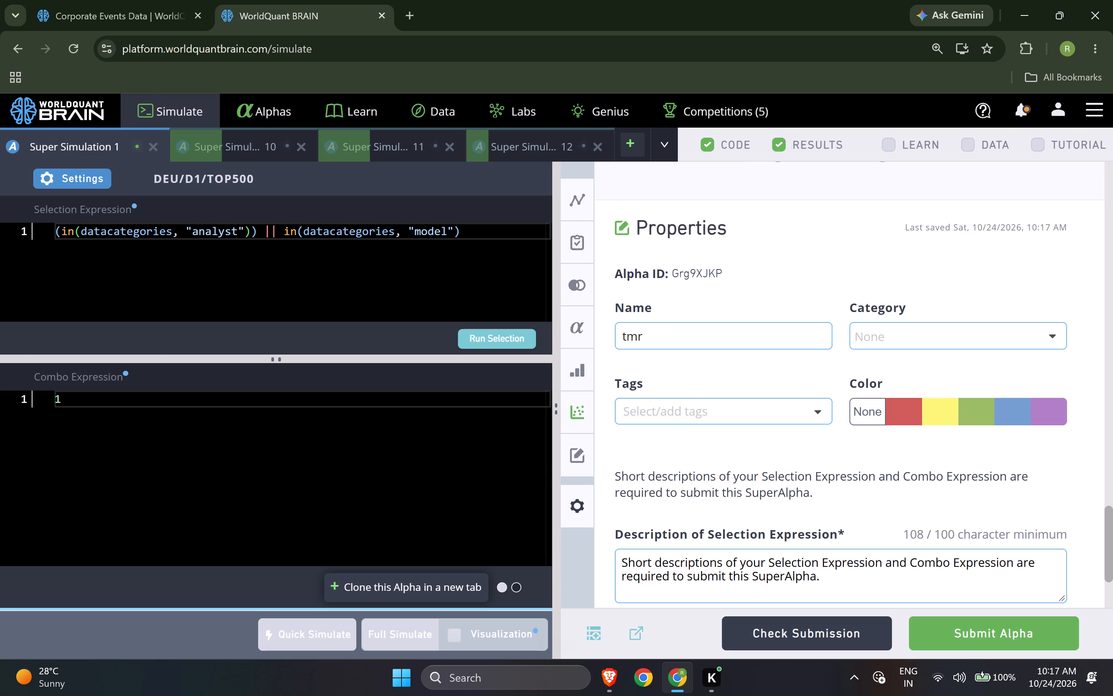
# Clone the DEU super alpha from Super Simulation 1 and set the copy's neutralization to Slow Factors.
pyautogui.click(476, 585)
pyautogui.click(94, 180)
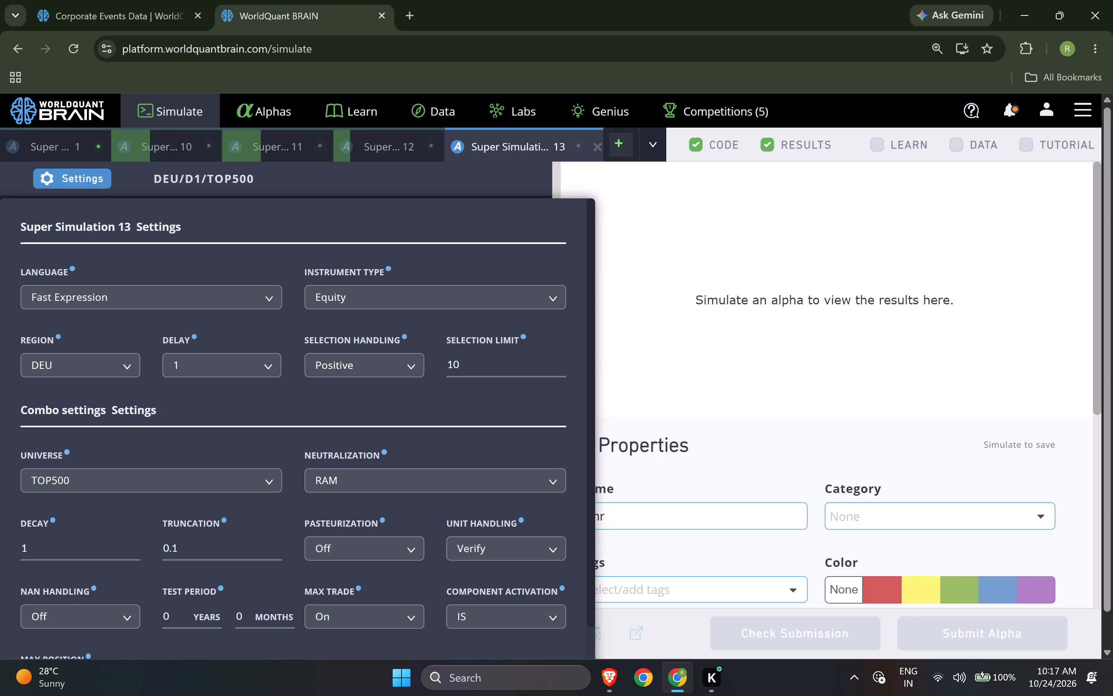
pyautogui.click(357, 484)
pyautogui.click(377, 631)
pyautogui.scroll(-3, 377, 631)
pyautogui.click(424, 653)
# Clone the DEU super alpha from Super Simulation 13 and set the copy's neutralization to Slow + Fast Factors.
pyautogui.click(413, 589)
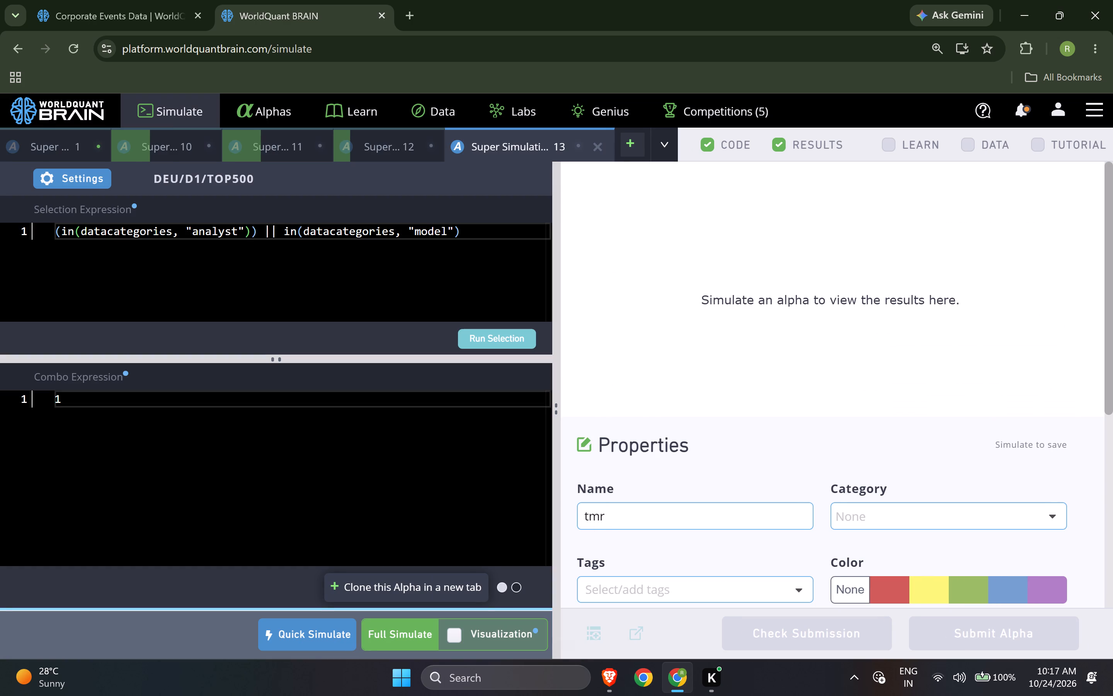
pyautogui.click(94, 179)
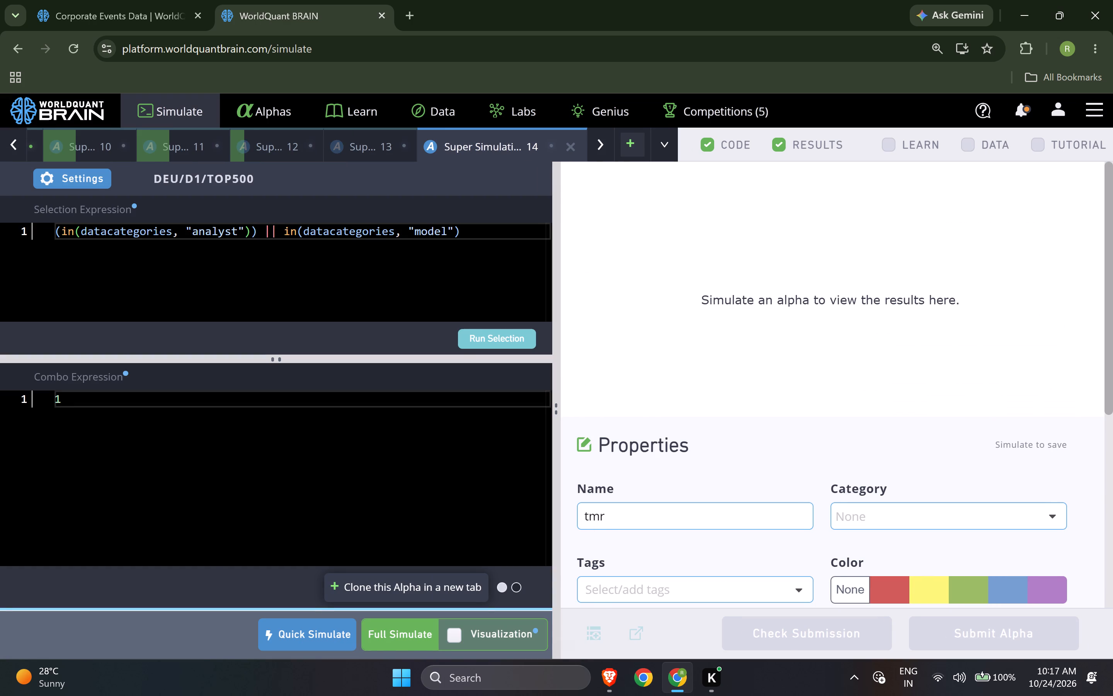
pyautogui.click(425, 487)
pyautogui.scroll(-4, 427, 612)
pyautogui.click(425, 643)
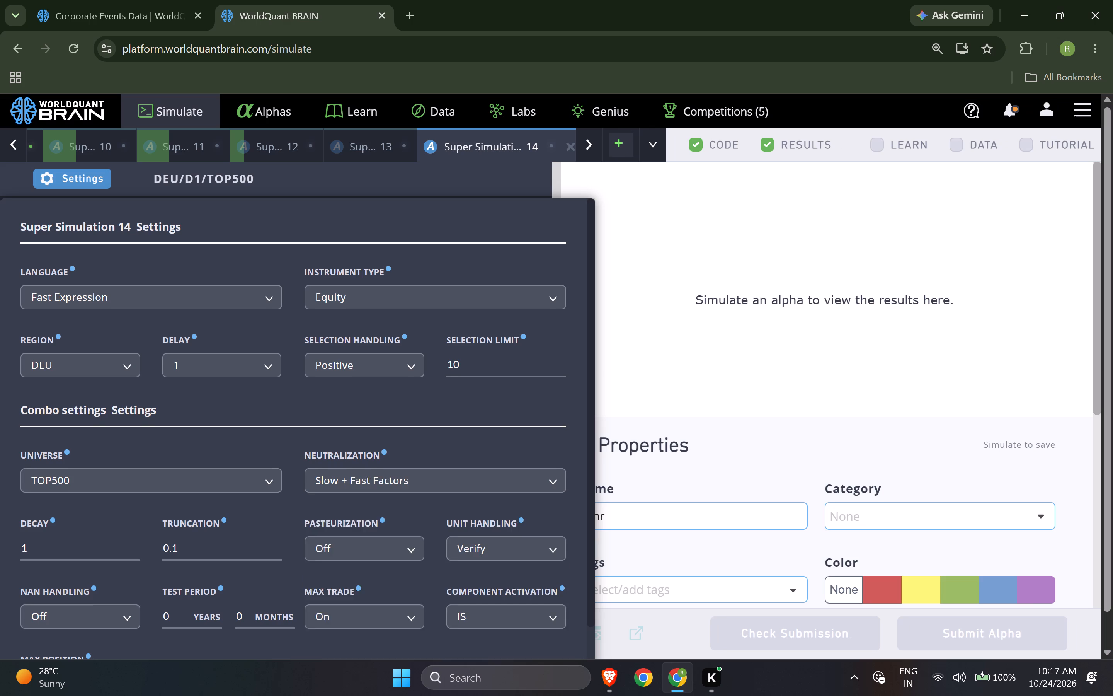
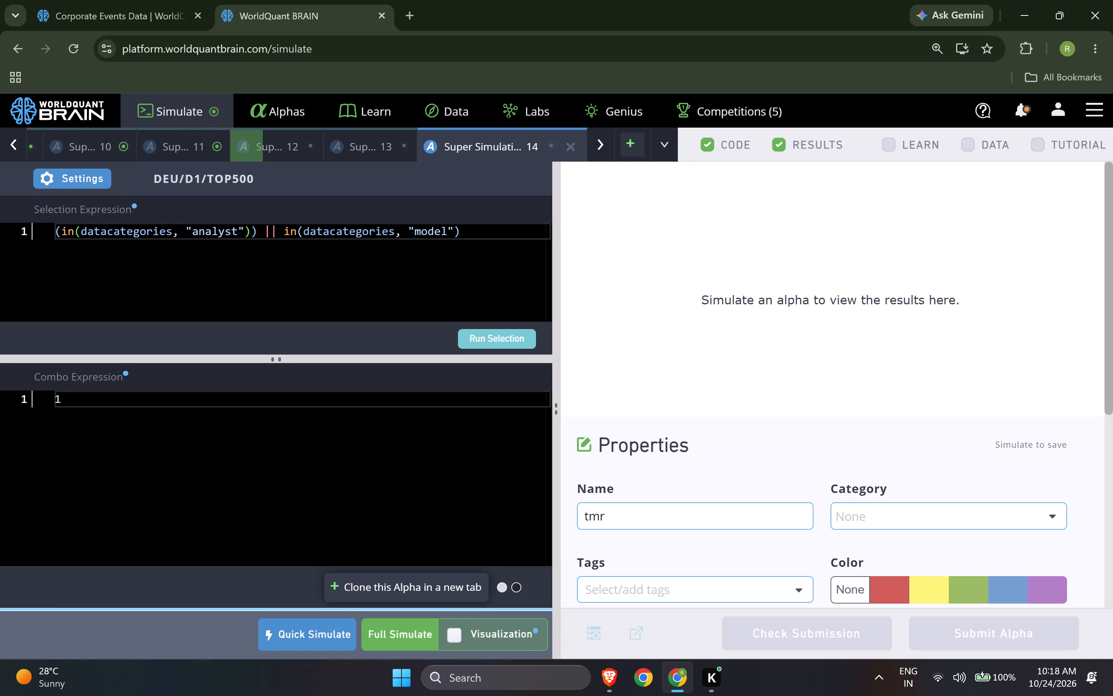
# Run full simulations of the DEU super alphas in Super Simulation 14 and Super Simulation 13.
pyautogui.rightClick(433, 529)
pyautogui.click(417, 637)
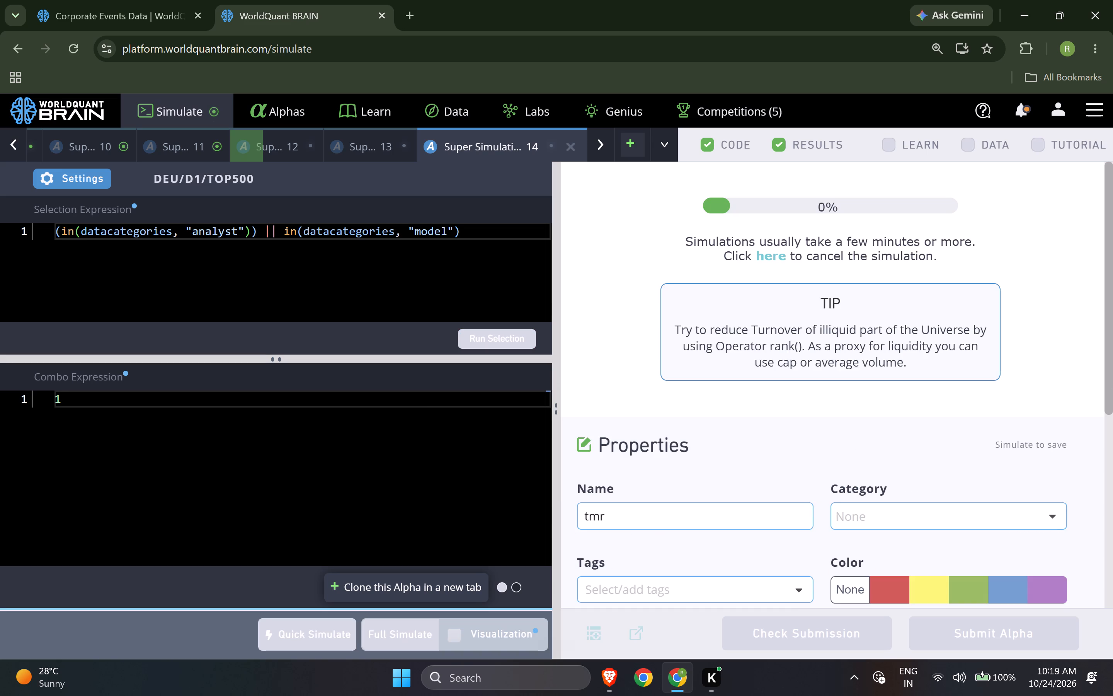
pyautogui.click(362, 149)
pyautogui.click(401, 632)
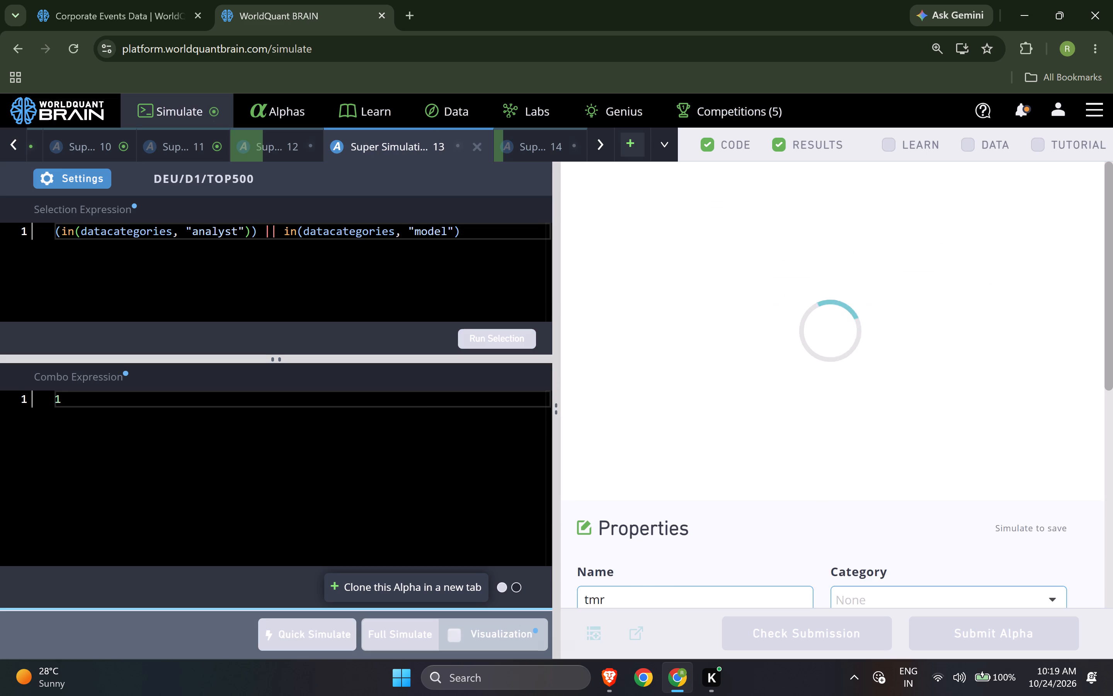
# Review the IS testing status of two DEU super alphas: Super Simulation 11's passed tests and Super Simulation 10's passed and failed tests.
pyautogui.click(194, 151)
pyautogui.scroll(-3, 812, 367)
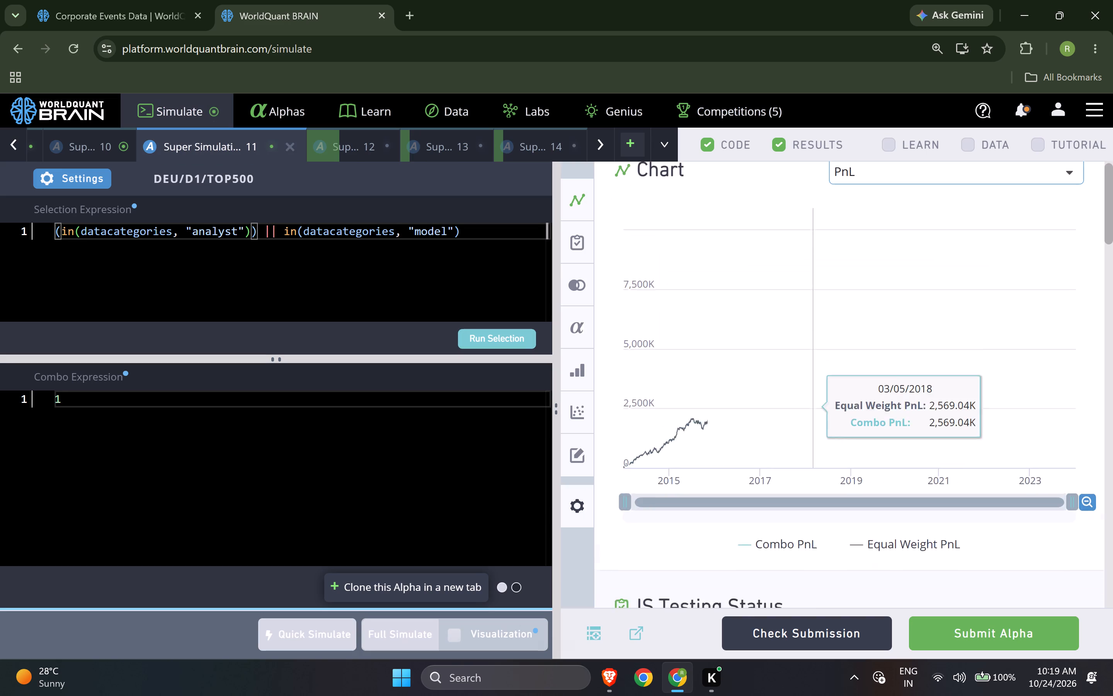
pyautogui.scroll(-3, 815, 370)
pyautogui.click(723, 229)
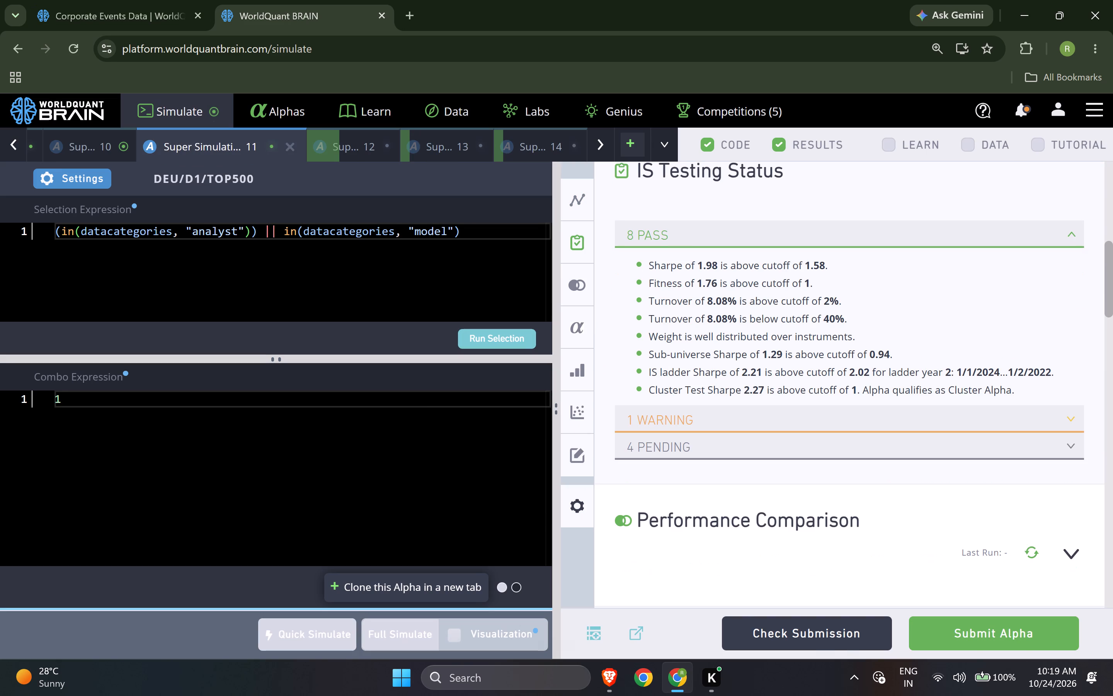
pyautogui.click(64, 146)
pyautogui.click(727, 240)
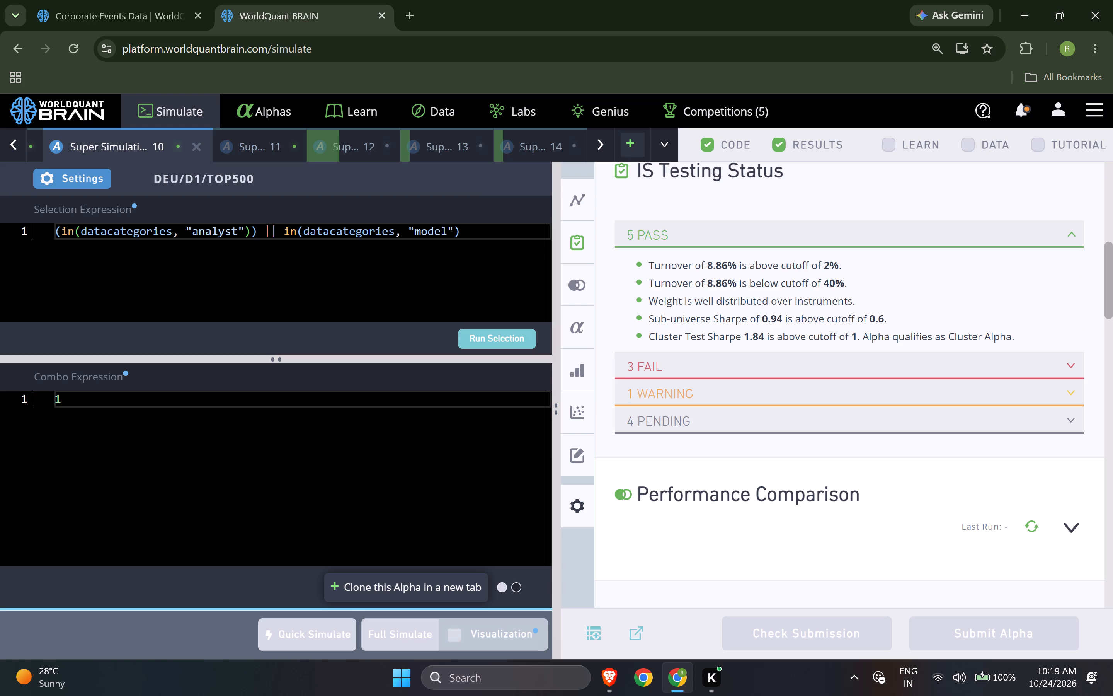
pyautogui.click(725, 367)
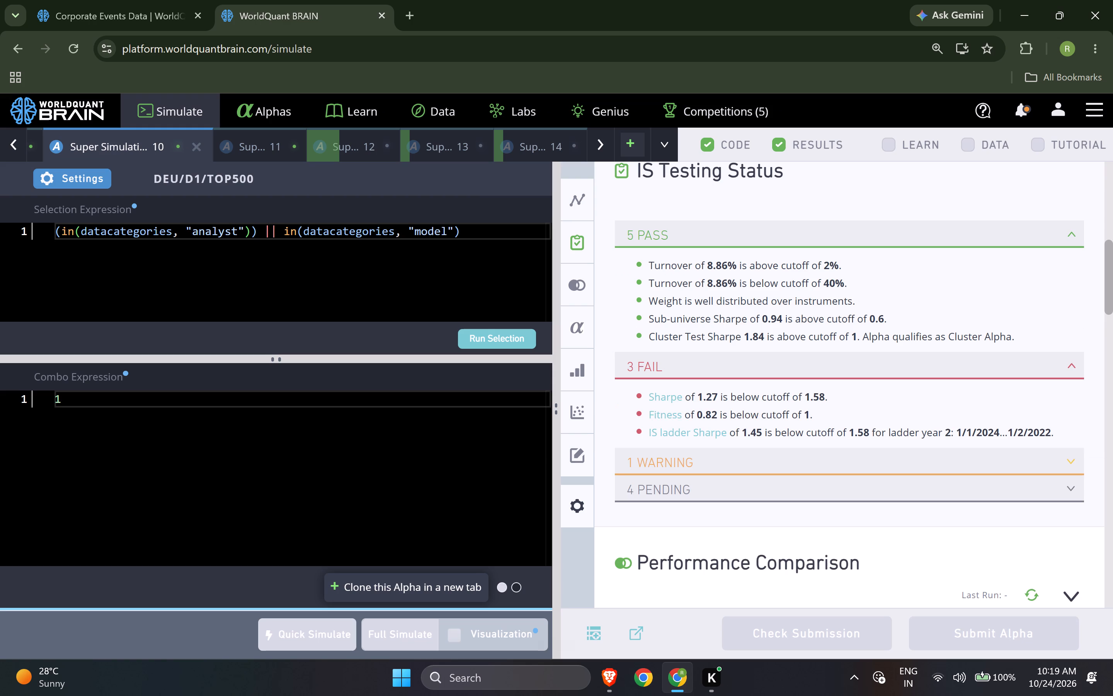
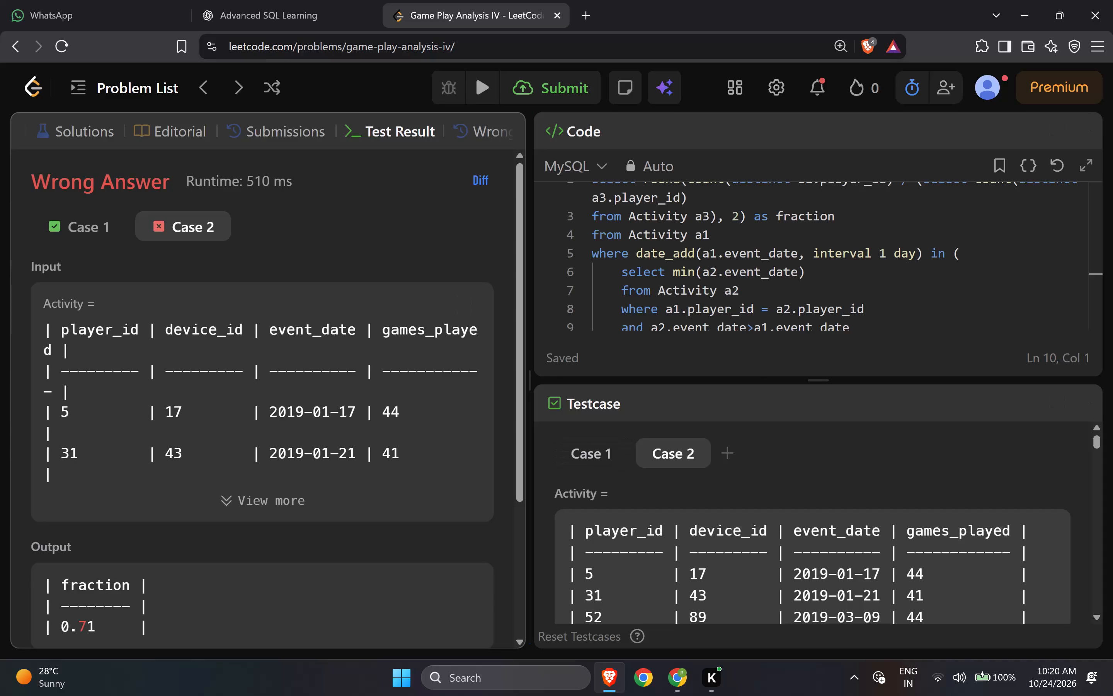
# Read ChatGPT's simpler EXISTS solution for the Game Play Analysis IV query in the Advanced SQL Learning chat.
pyautogui.click(317, 0)
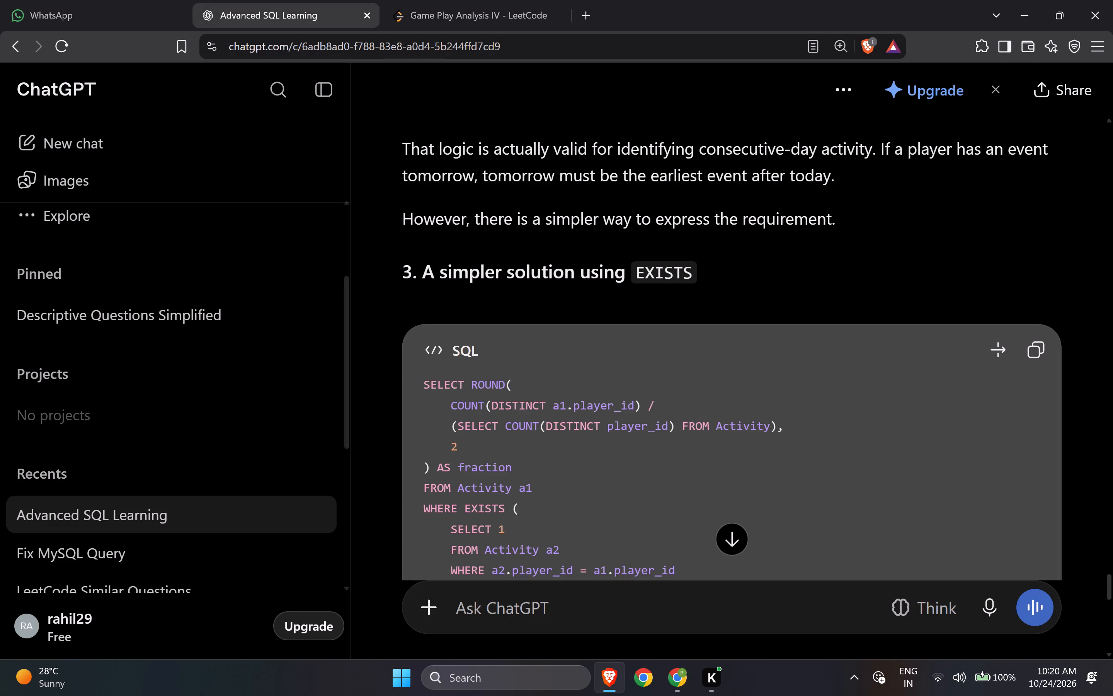
pyautogui.scroll(-1, 545, 450)
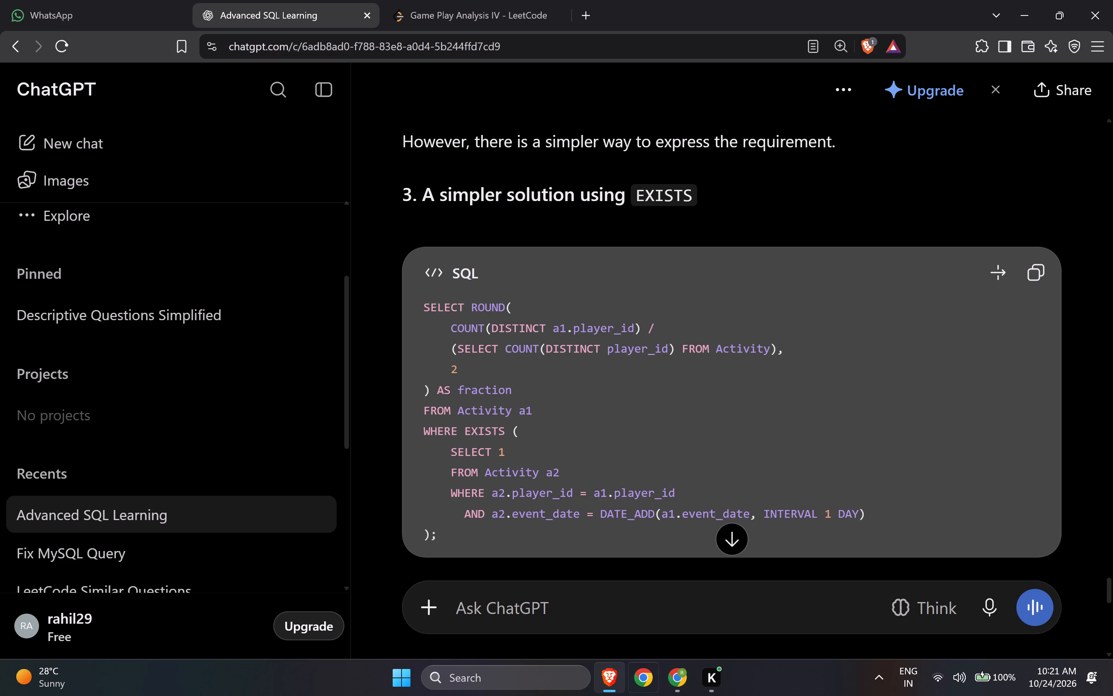